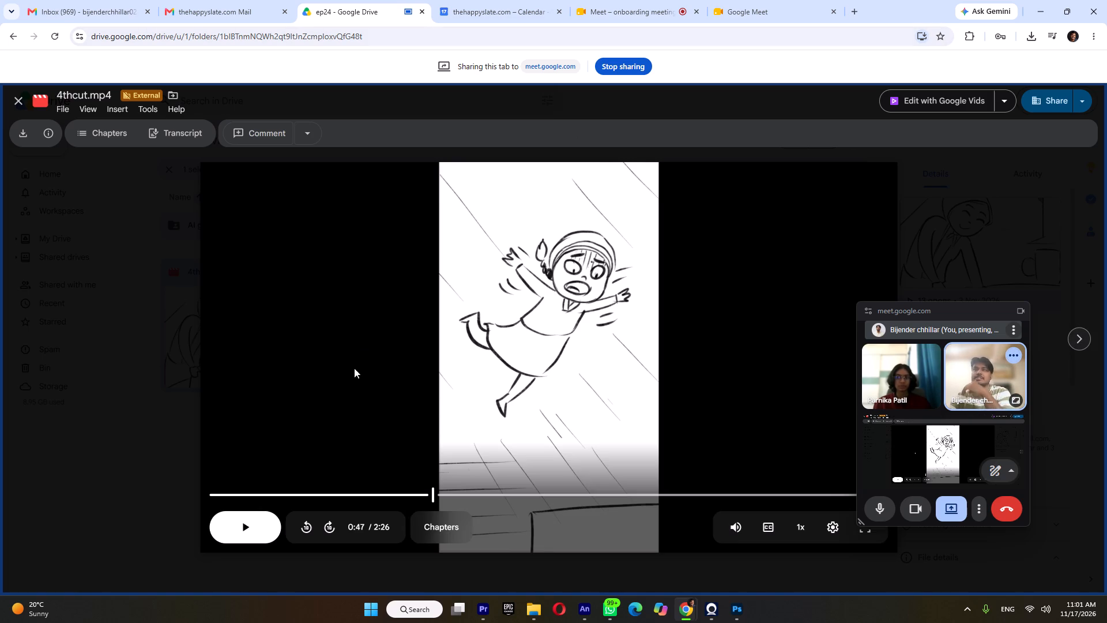
Play the 4thcut.mp4 animatic from 0:47 to 1:02, pausing at the water splash, the girl under the cloud, and her face close-up.
left_click(230, 534)
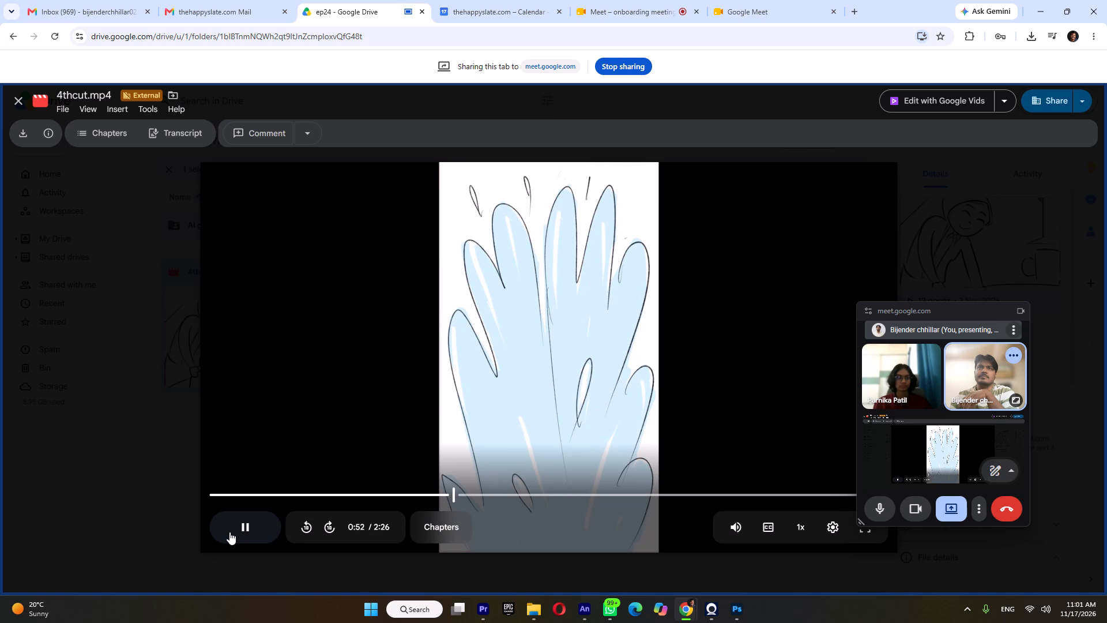
left_click(229, 532)
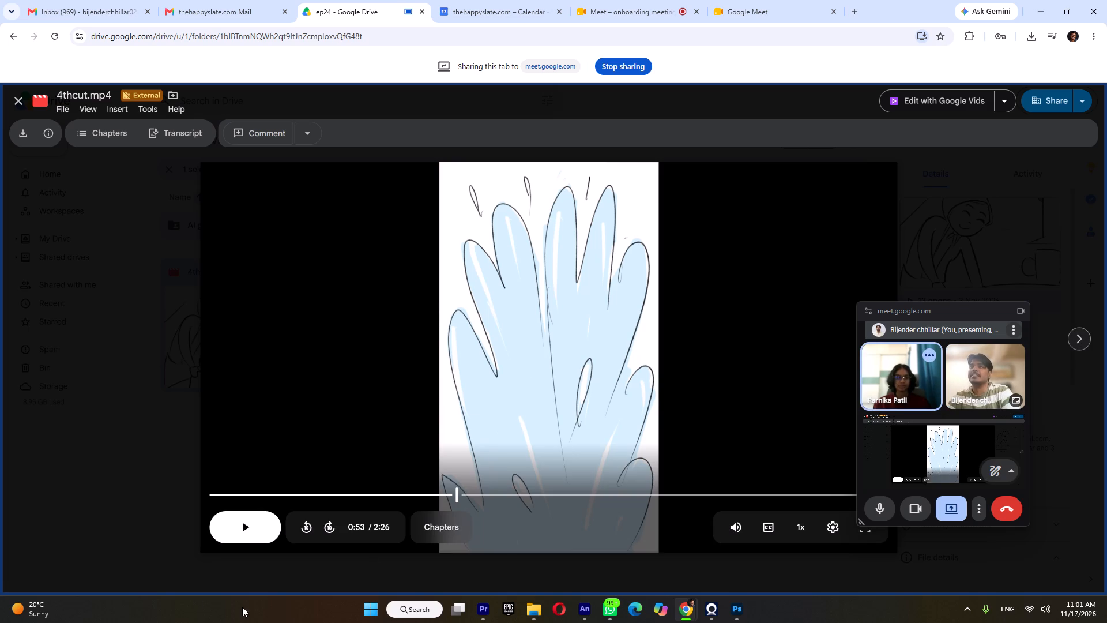
left_click(250, 528)
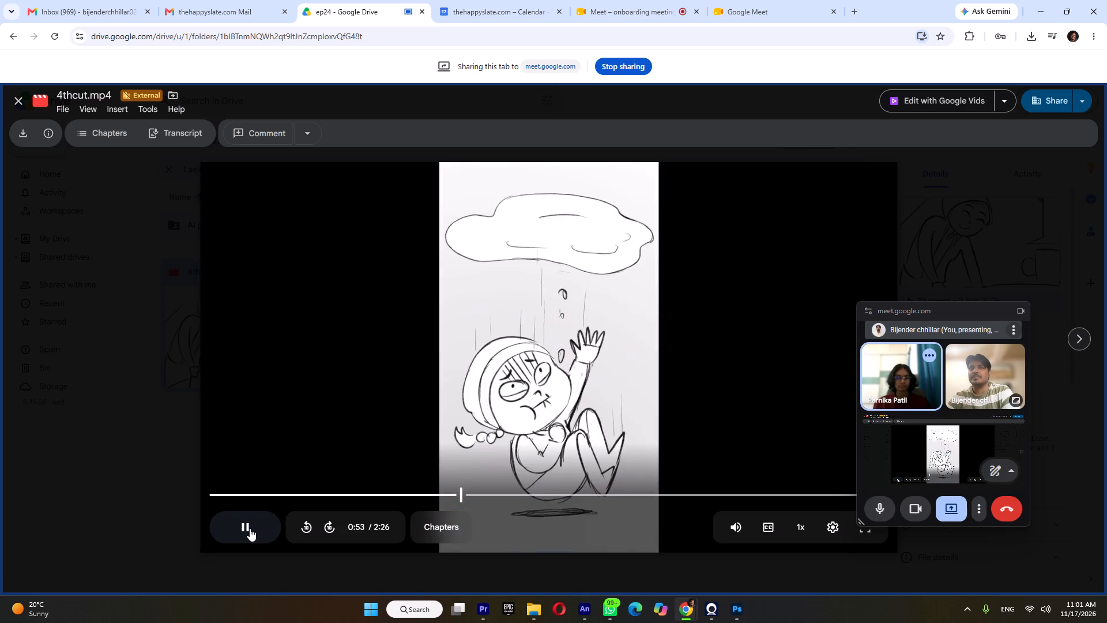
left_click(250, 528)
left_click(250, 528)
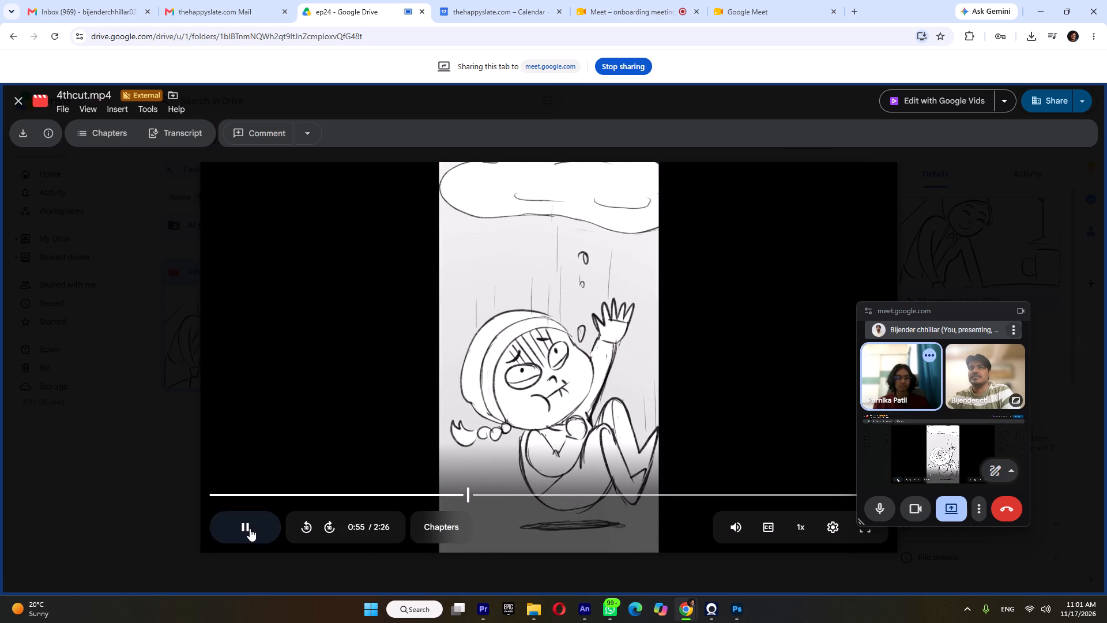
left_click(250, 528)
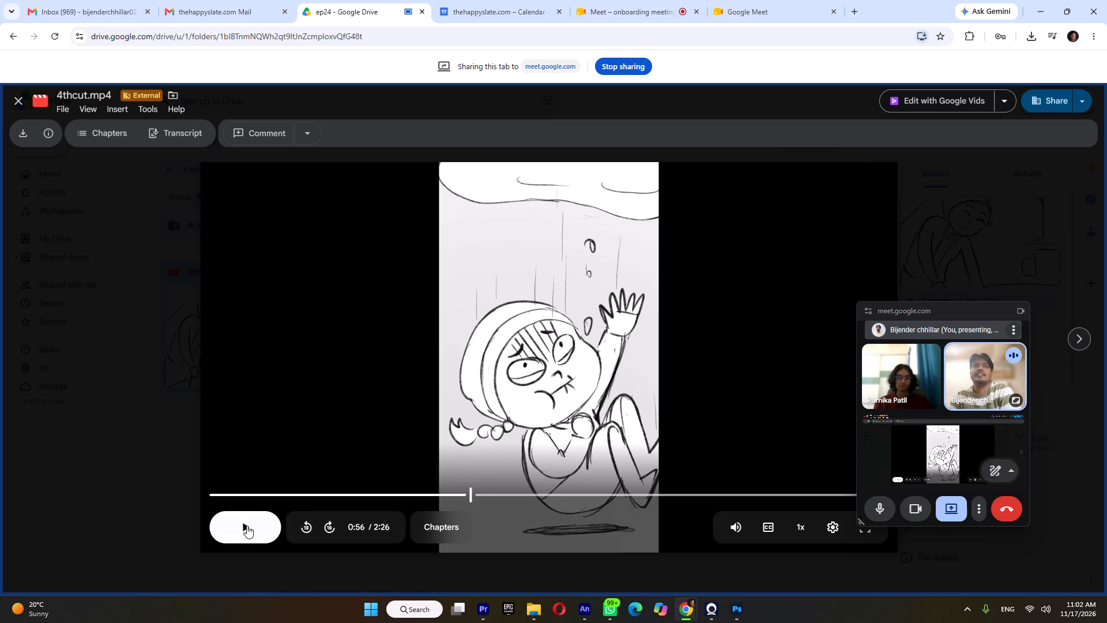
left_click(247, 526)
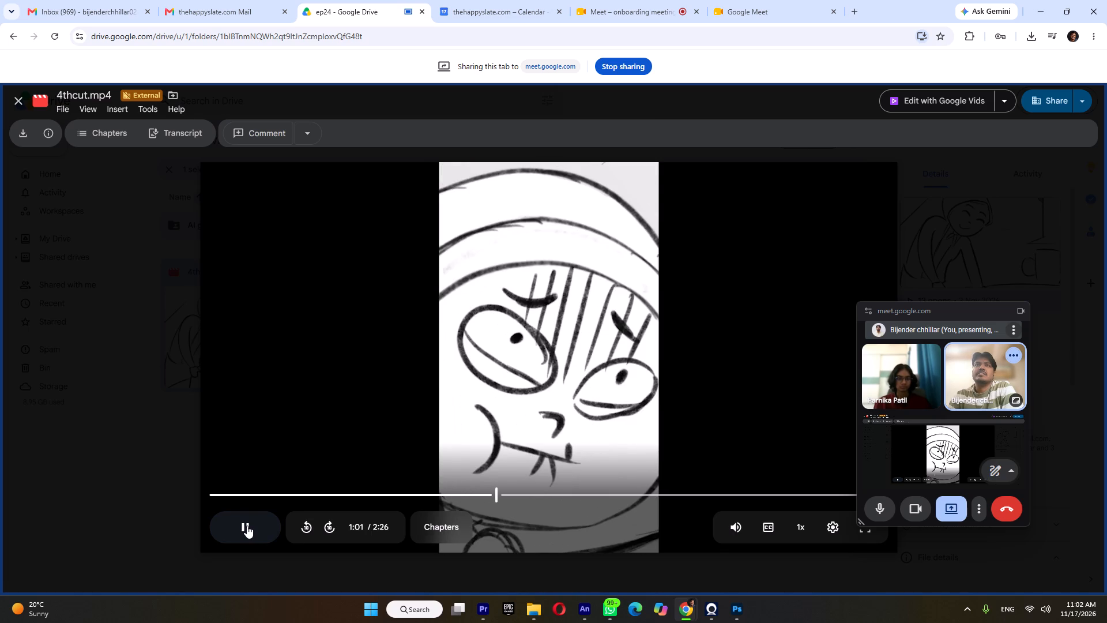
left_click(247, 526)
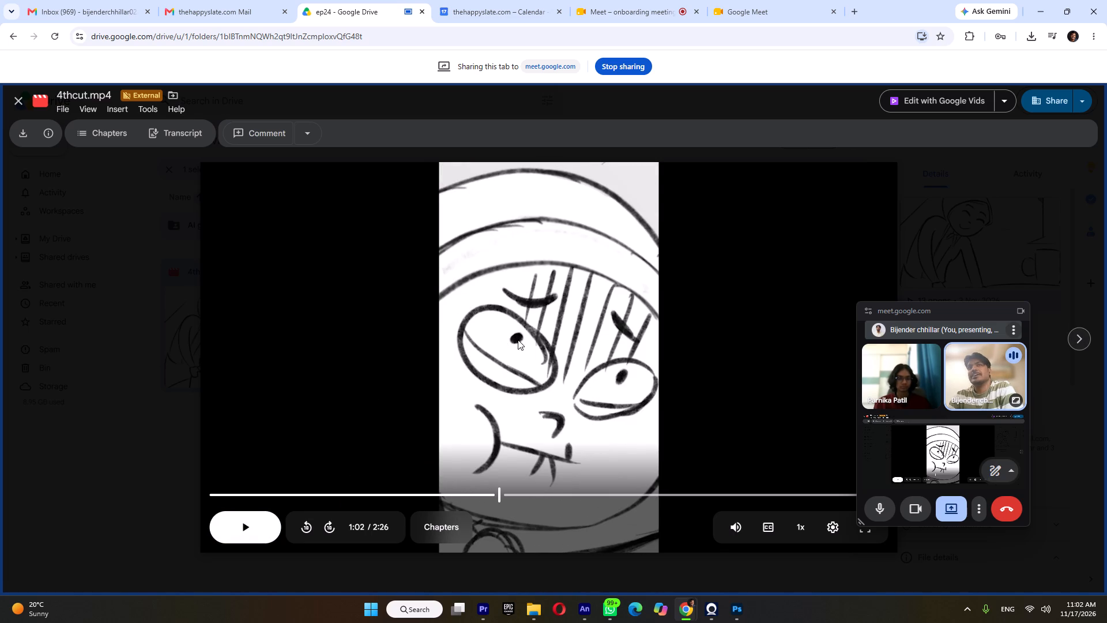
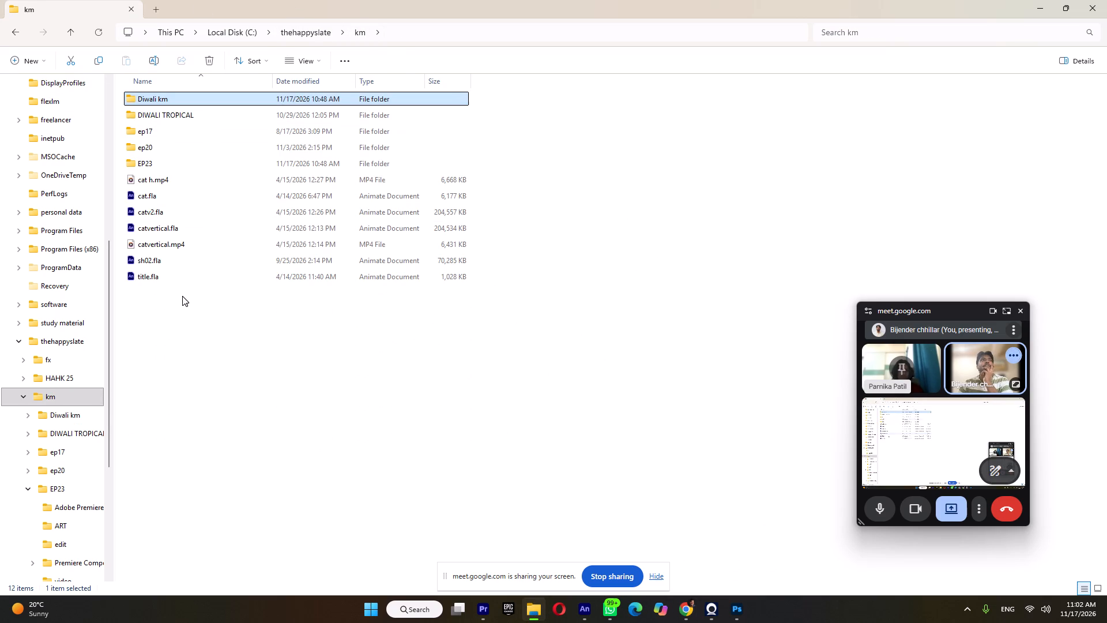
Create a new folder named km24 inside the km folder.
right_click(177, 358)
right_click(300, 388)
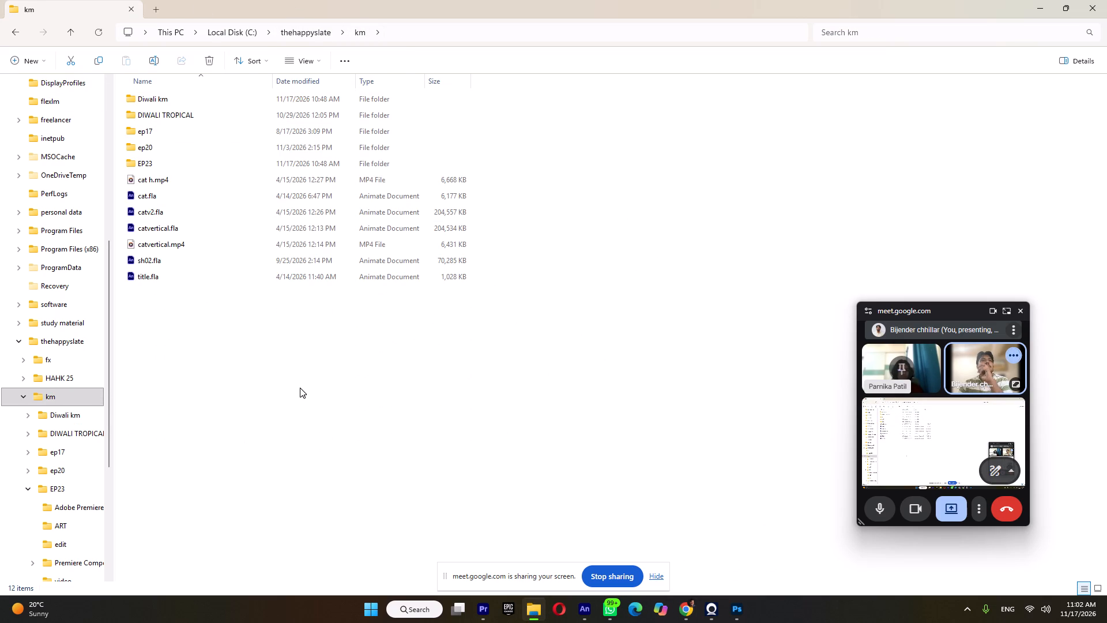
right_click(300, 385)
right_click(300, 385)
right_click(300, 385)
right_click(300, 385)
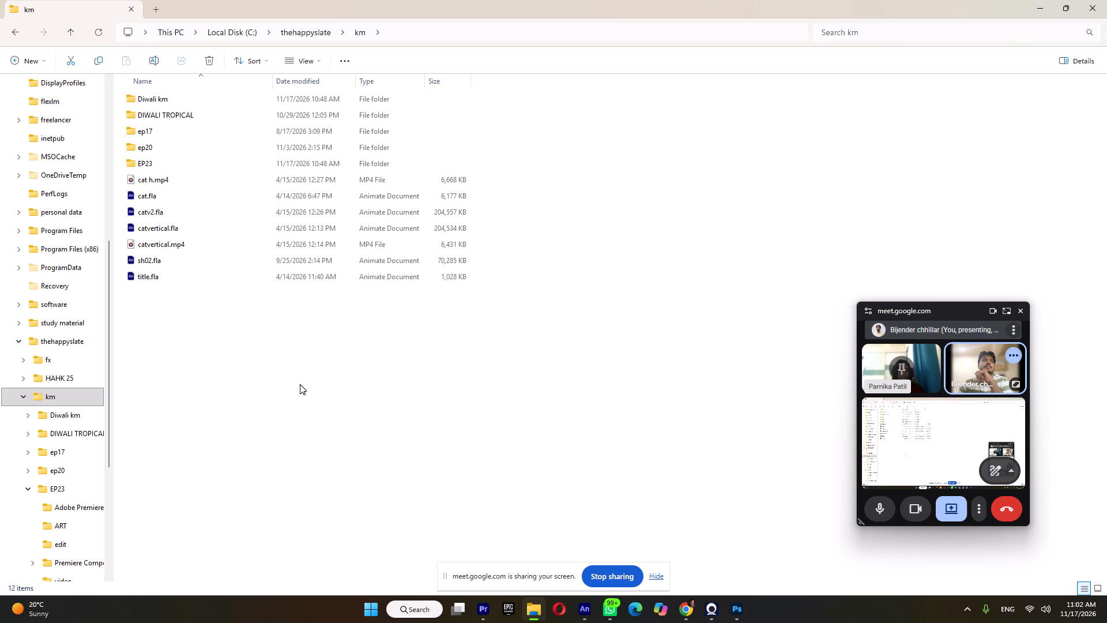
left_click(328, 463)
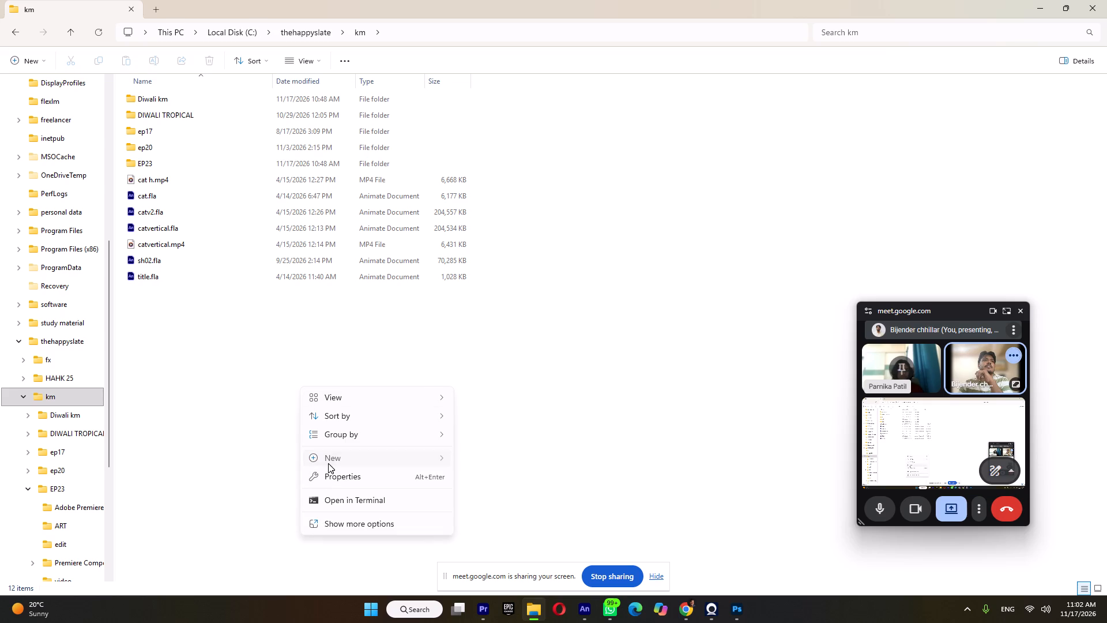
left_click(481, 250)
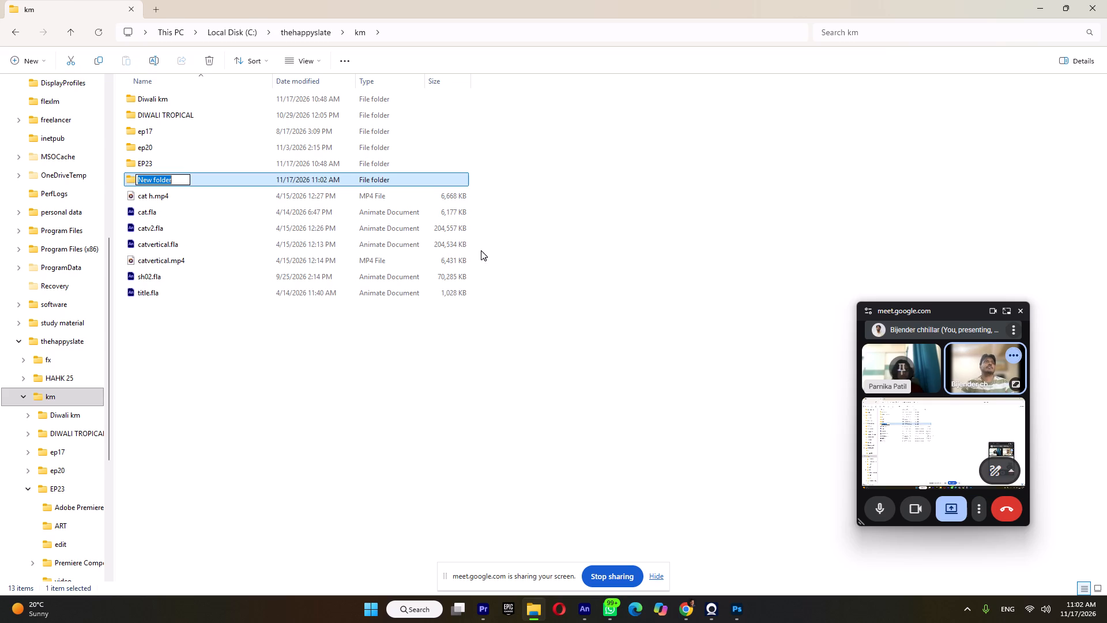
type("km")
key("Down")
key("Left")
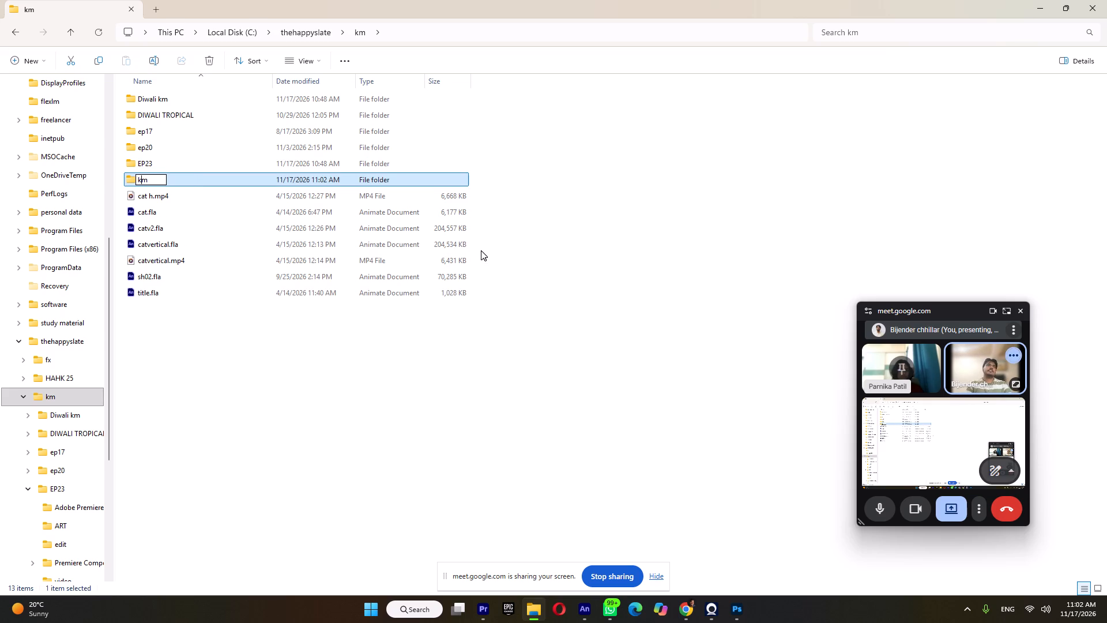
key("Right")
type("24")
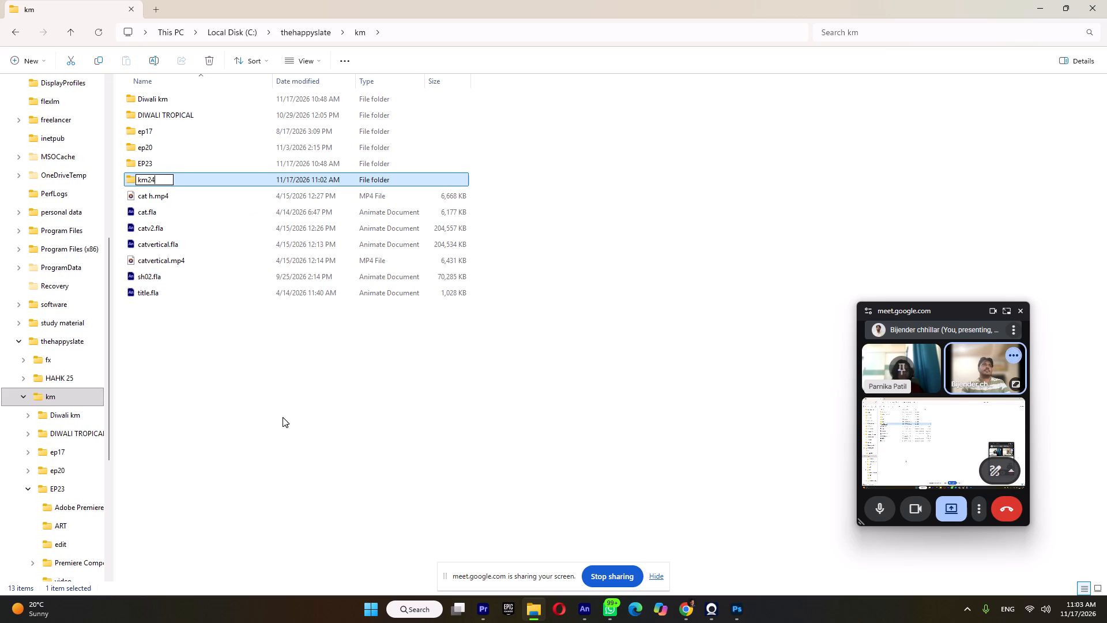
left_click(219, 393)
Copy the files folder from the downloaded files-20261117T052152Z-1-001.zip archive in Downloads into the km24 folder.
double_click(158, 181)
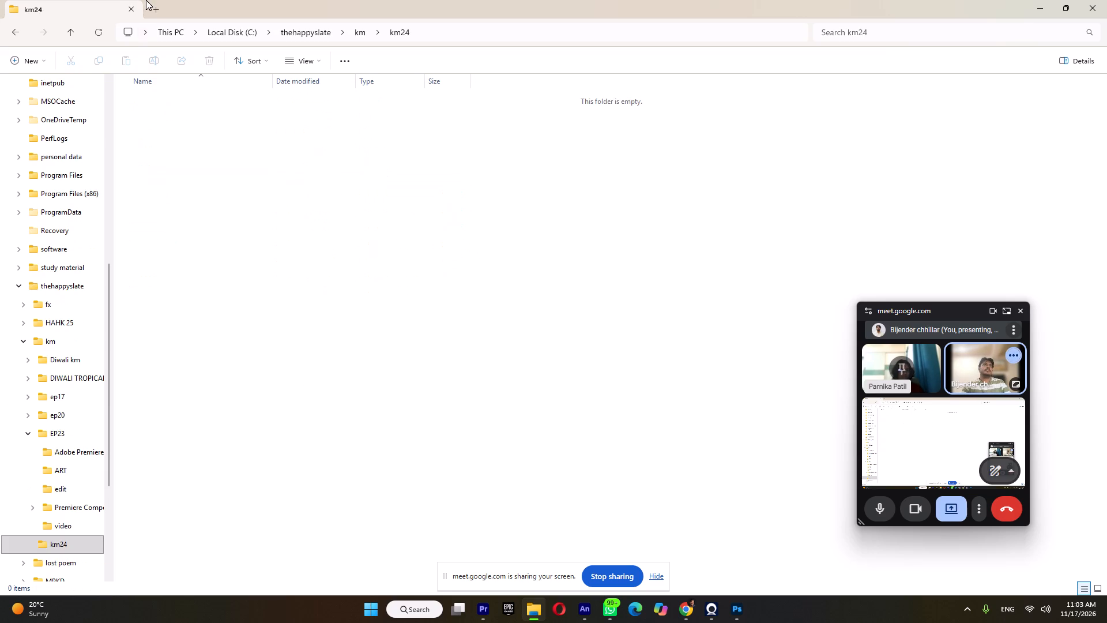
left_click(156, 8)
left_click(52, 159)
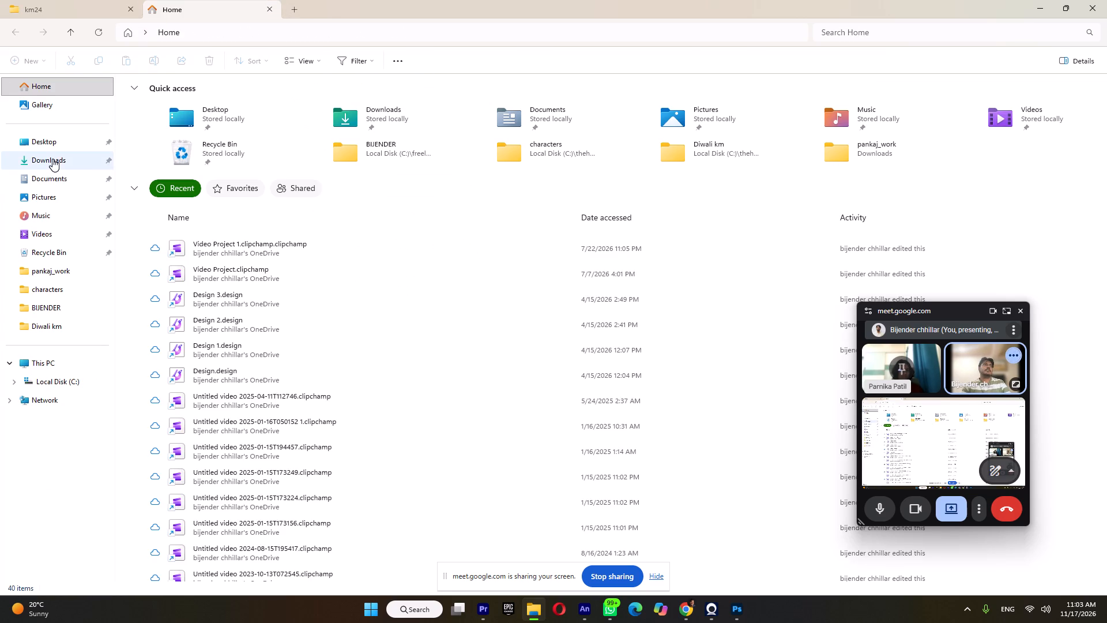
double_click(149, 129)
left_click_drag(233, 173, 158, 96)
right_click(158, 96)
left_click(194, 153)
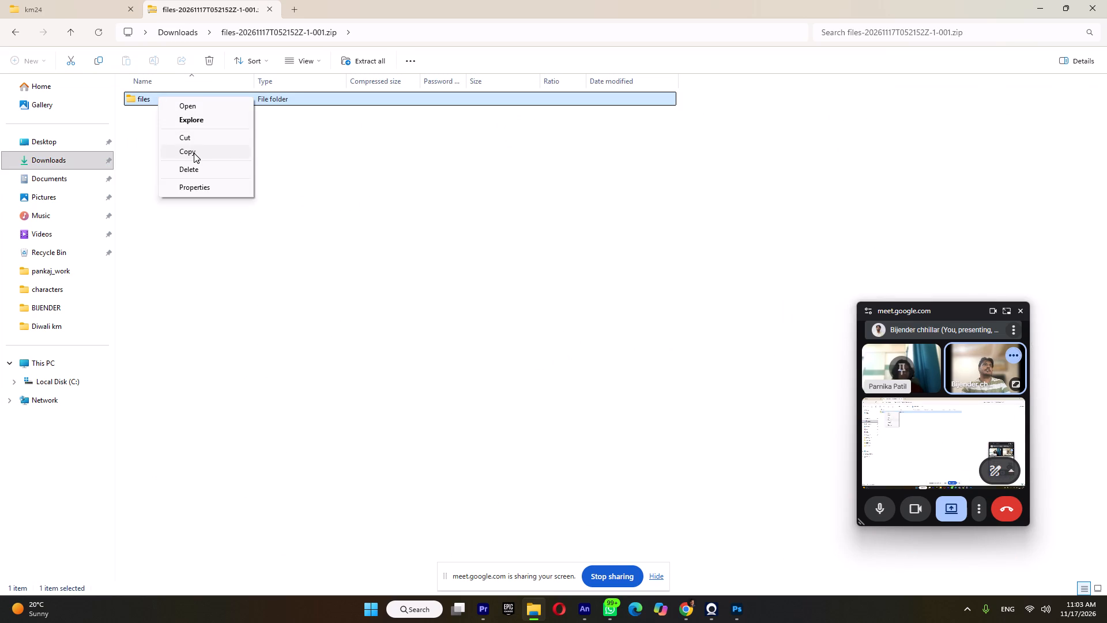
left_click(36, 0)
right_click(244, 225)
left_click(265, 242)
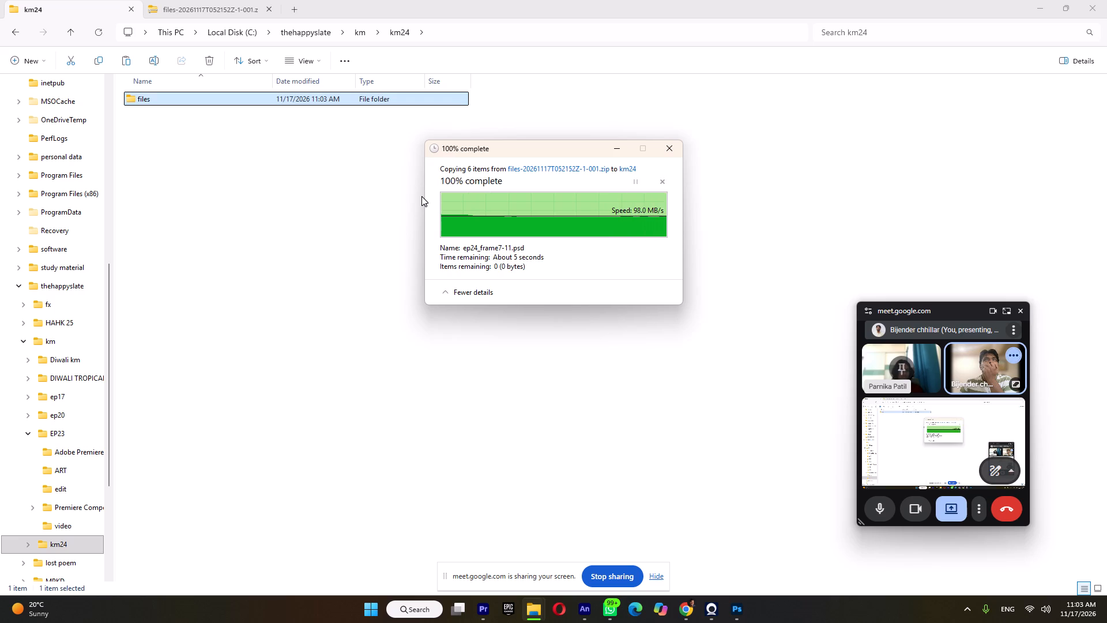
Open frame1-2.psd from the copied files folder in Photoshop.
double_click(150, 96)
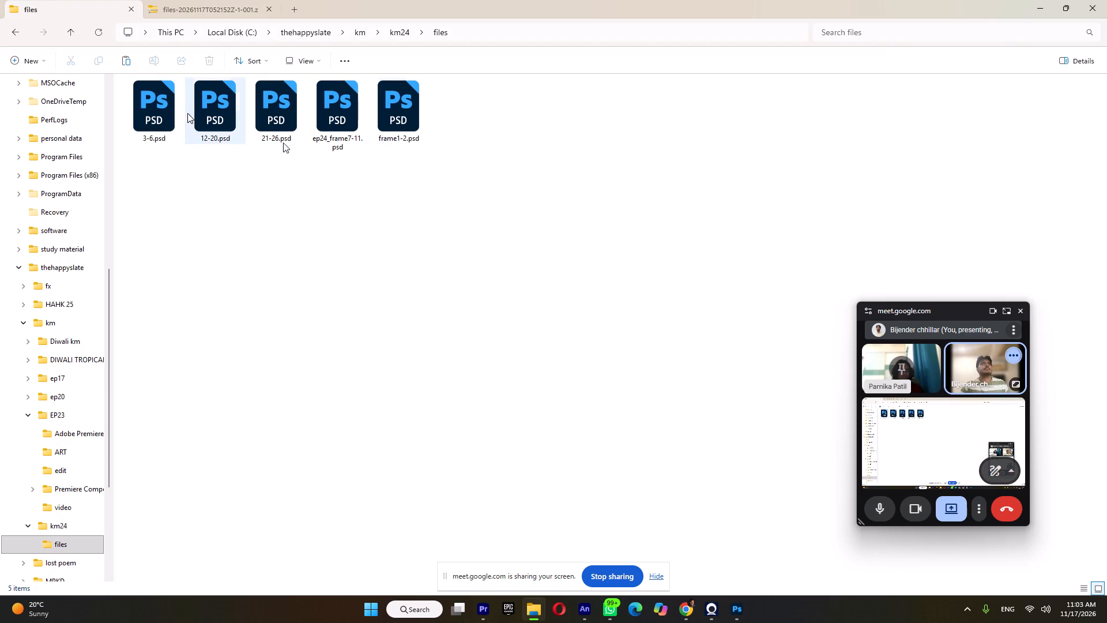
double_click(409, 121)
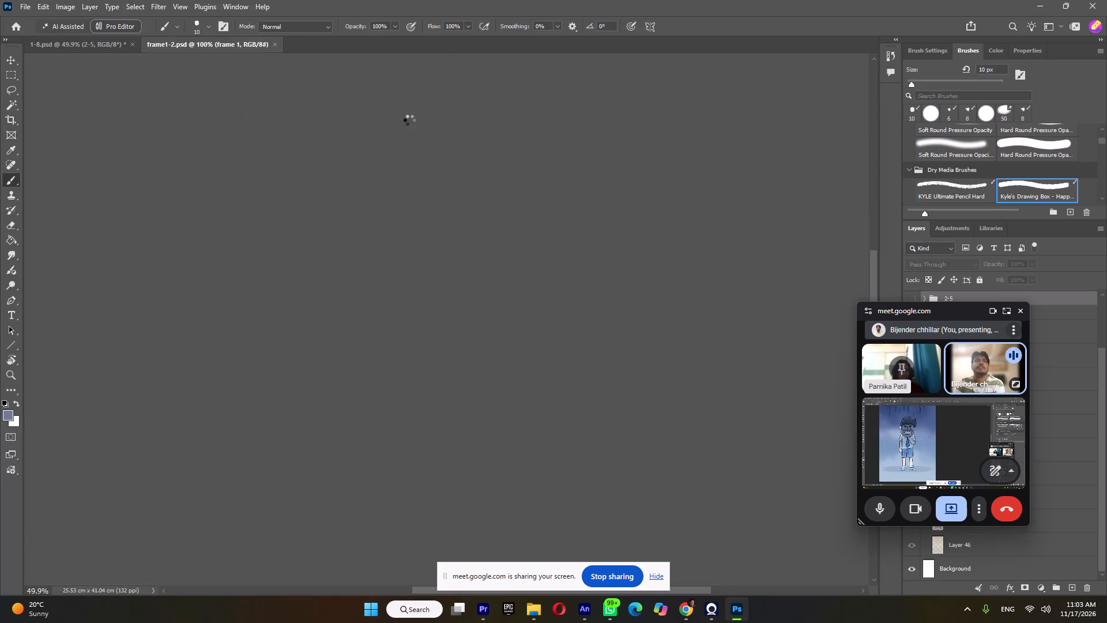
Close the 1-8.psd document, leaving only frame1-2.psd open.
left_click(131, 44)
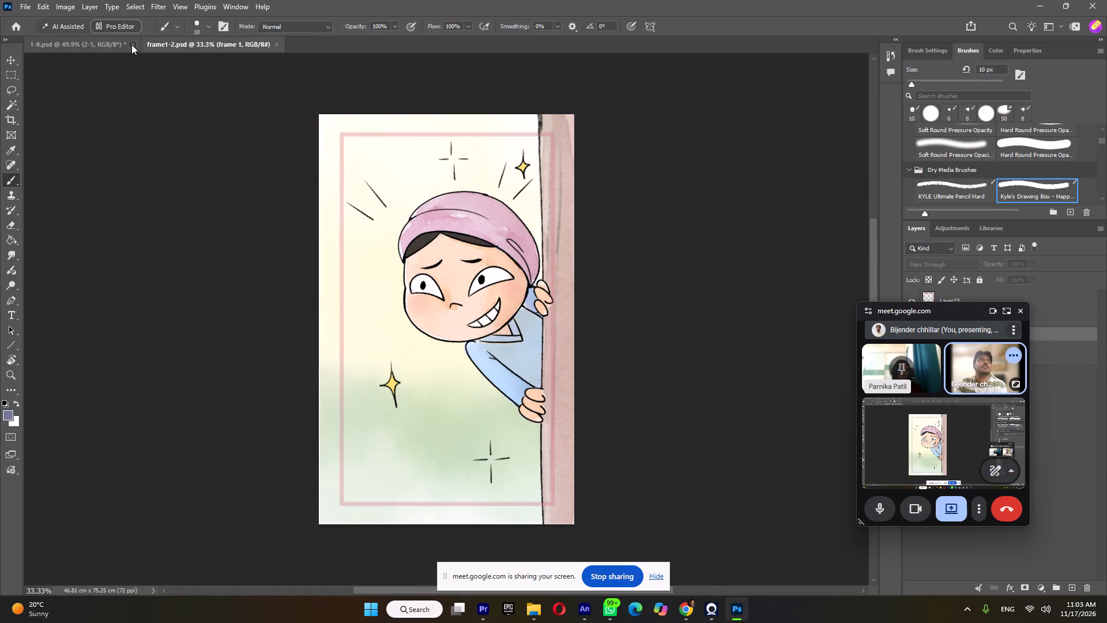
left_click(545, 224)
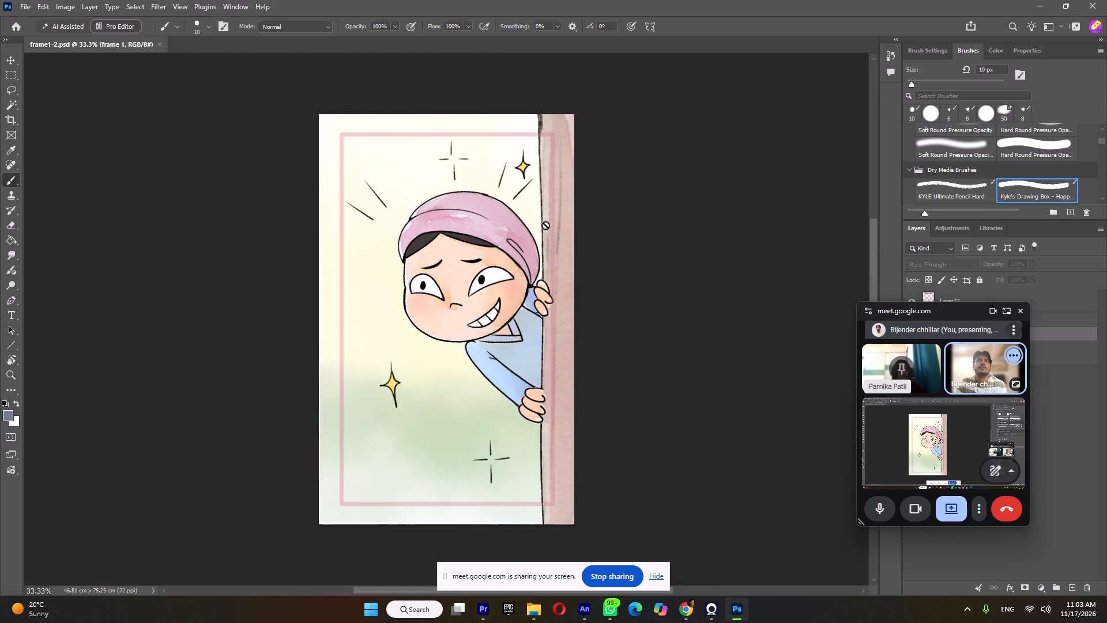
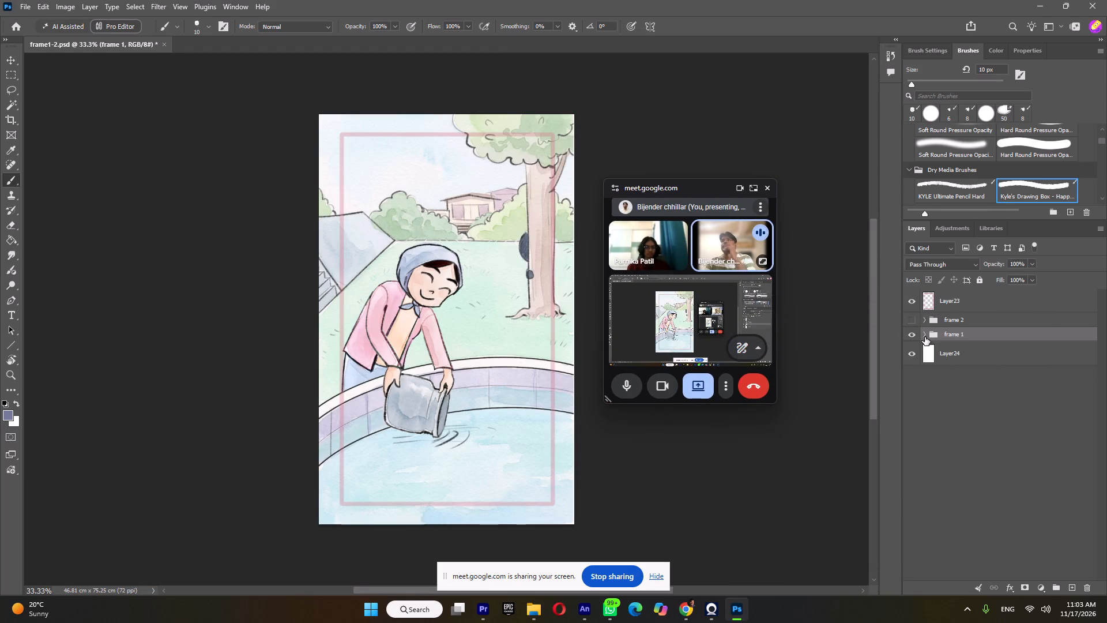
Examine the frame 1 group's nested Group 1, toggling the hand back, hand front and bucket layers to see what each contains.
left_click(925, 337)
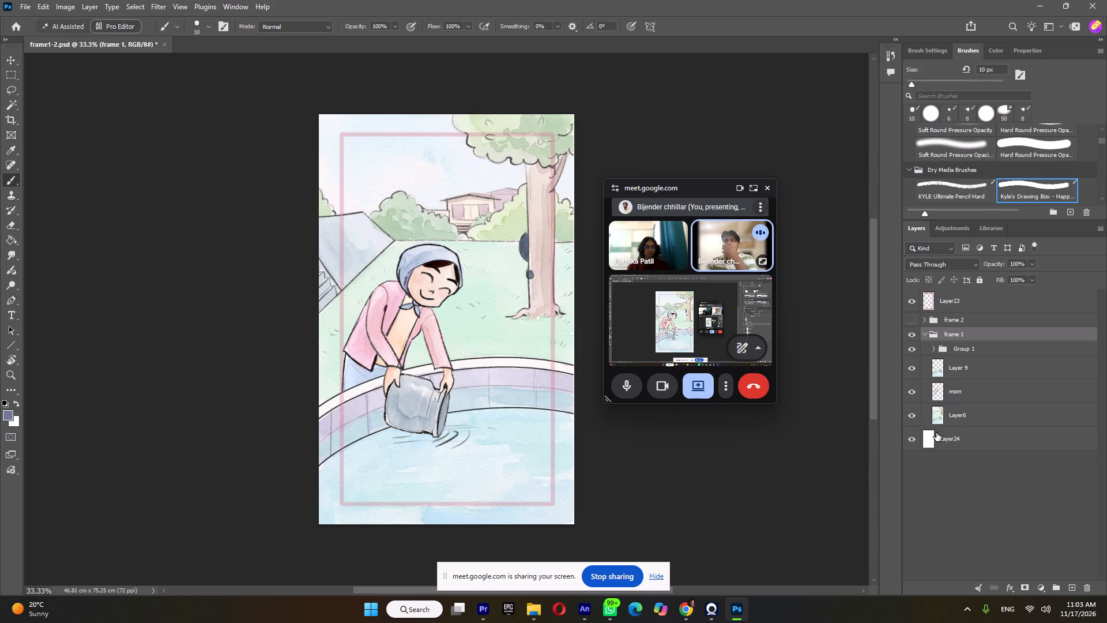
left_click(913, 348)
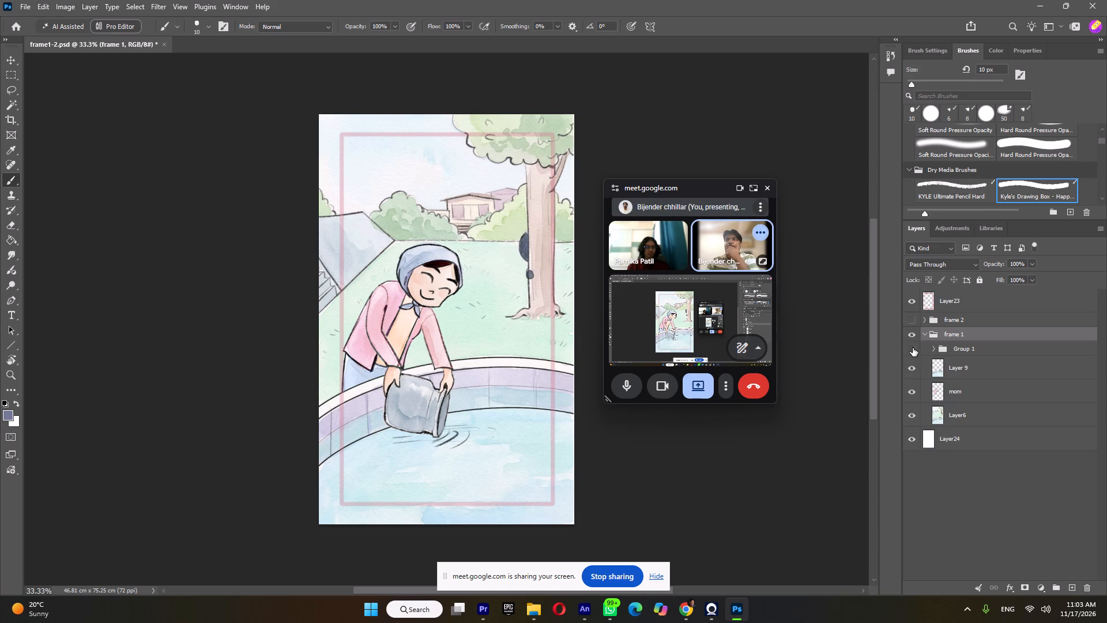
left_click(913, 349)
left_click(913, 349)
left_click(913, 349)
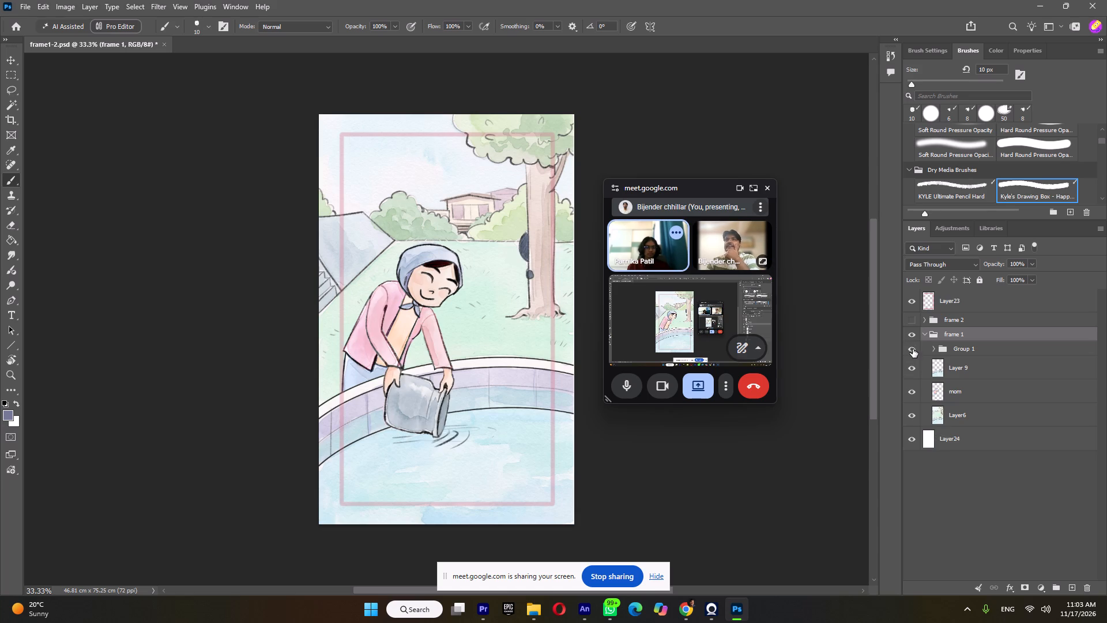
left_click(936, 350)
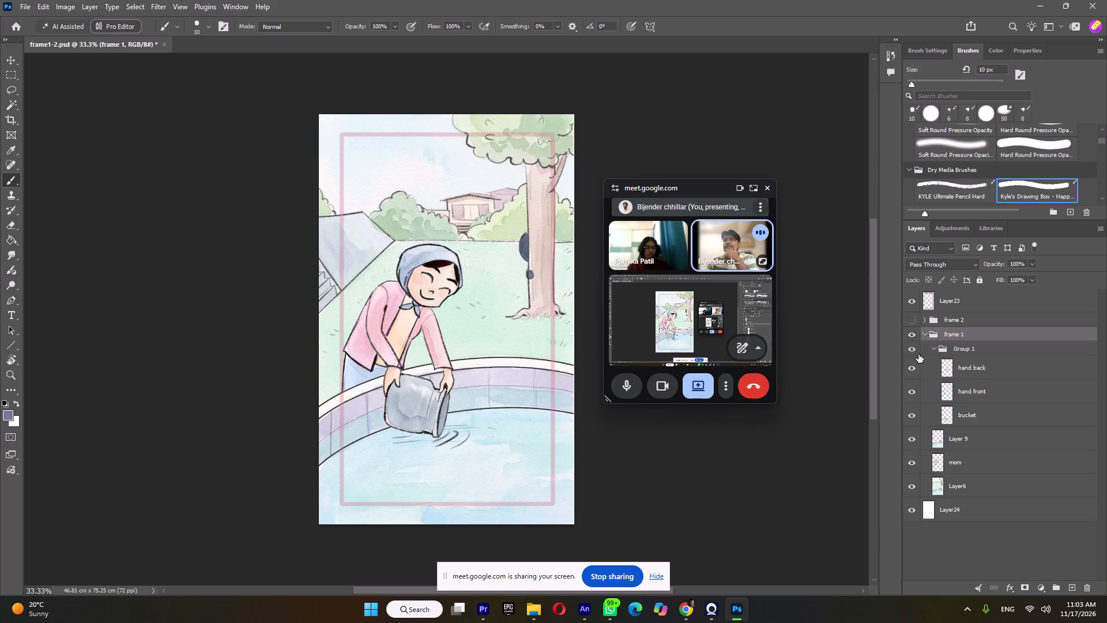
left_click(911, 369)
left_click(911, 369)
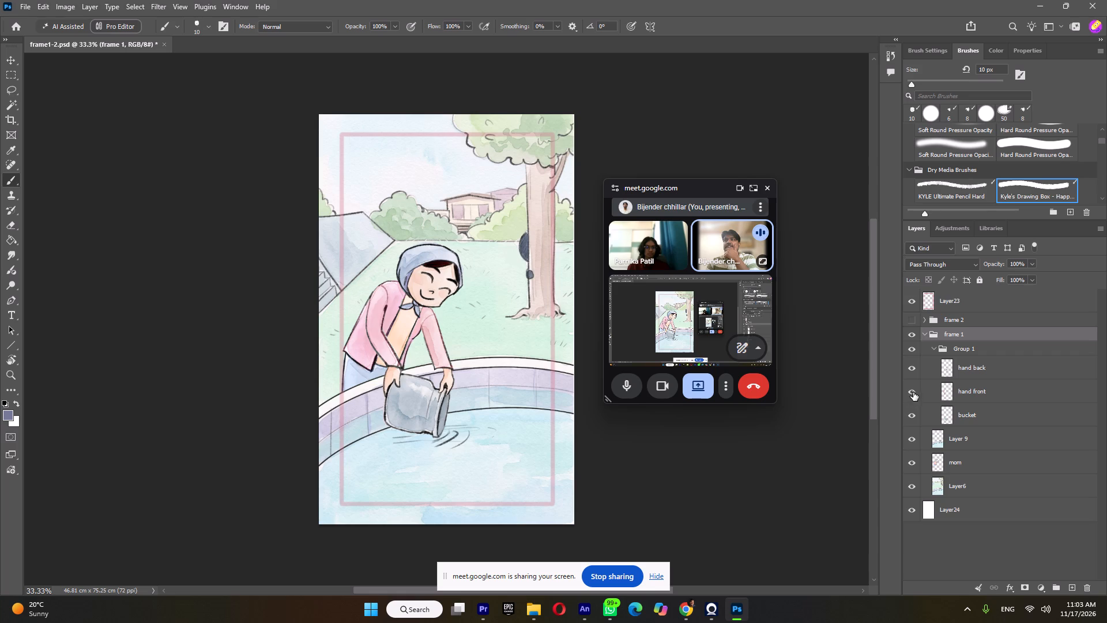
left_click(913, 392)
left_click(914, 410)
left_click(916, 385)
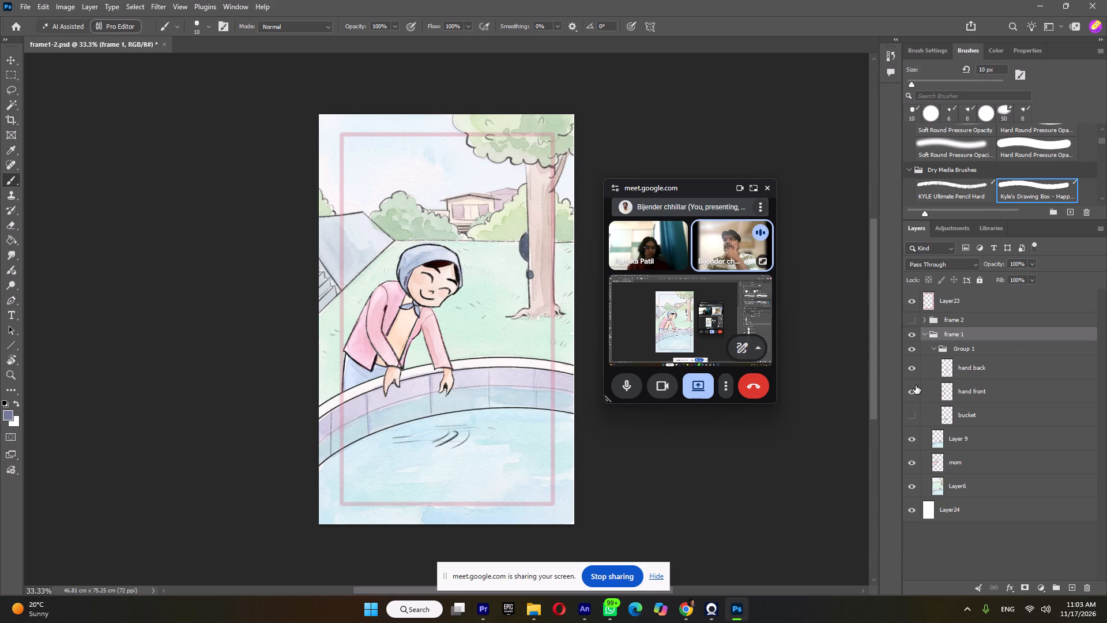
left_click(915, 420)
Examine the Layer 9 and mom layers of the frame 1 group by switching their visibility, and collapse the group.
left_click(910, 439)
left_click(910, 438)
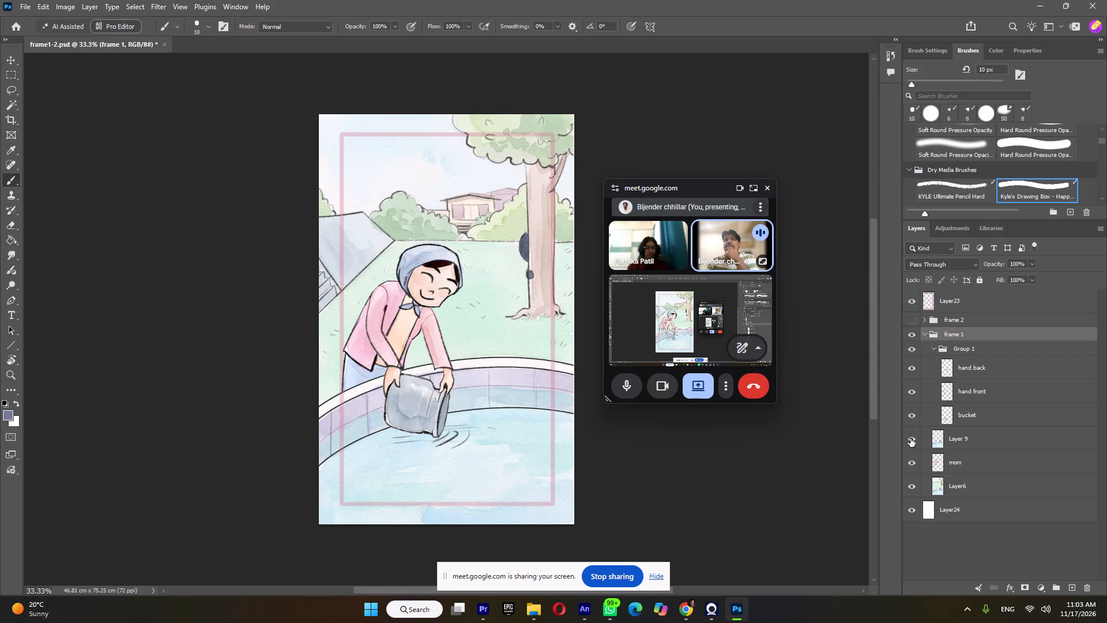
left_click(911, 464)
left_click(911, 464)
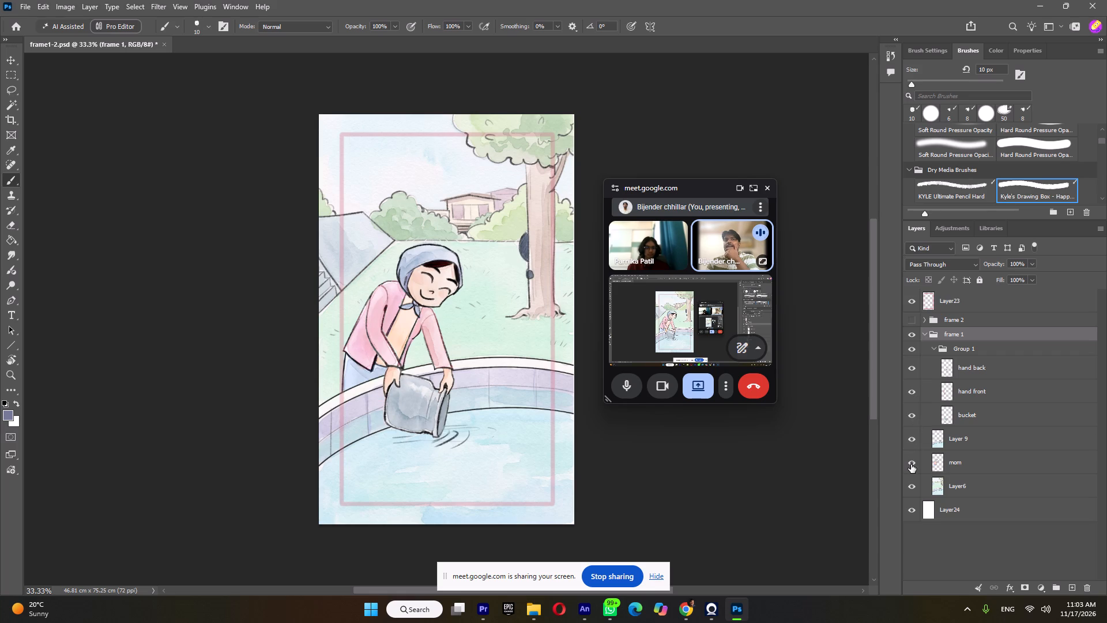
left_click(911, 464)
left_click(911, 464)
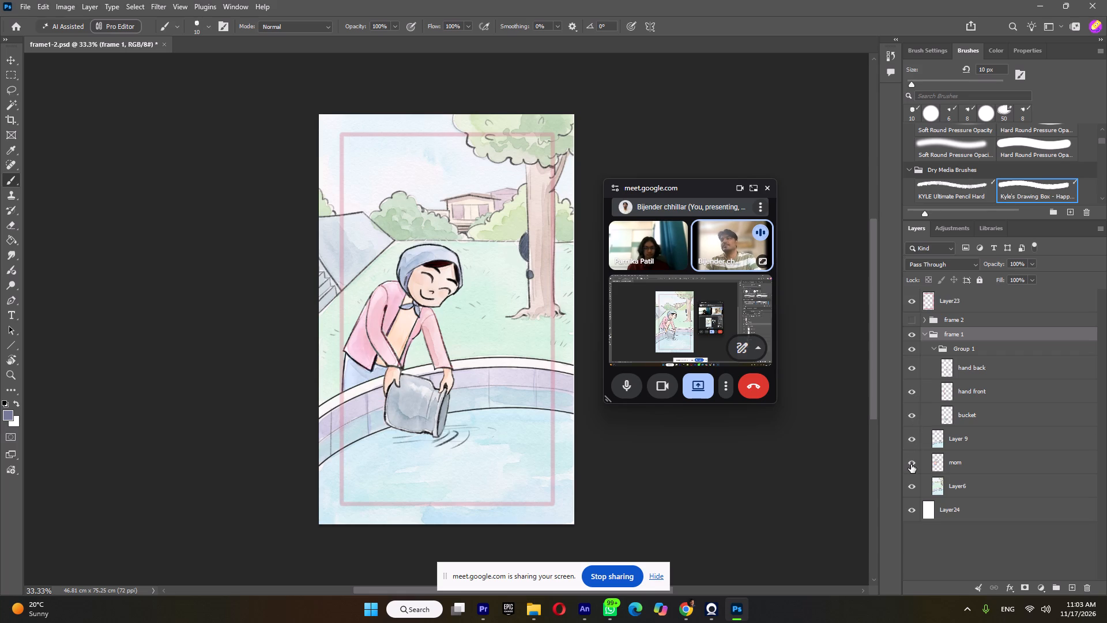
scroll(916, 327, "up", 3)
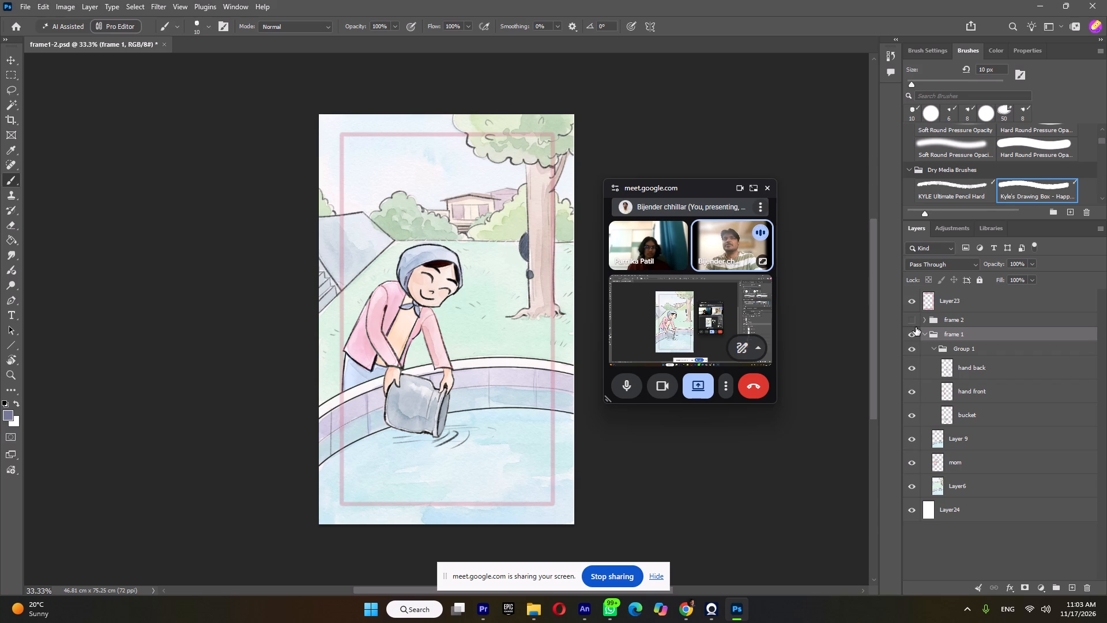
left_click(923, 333)
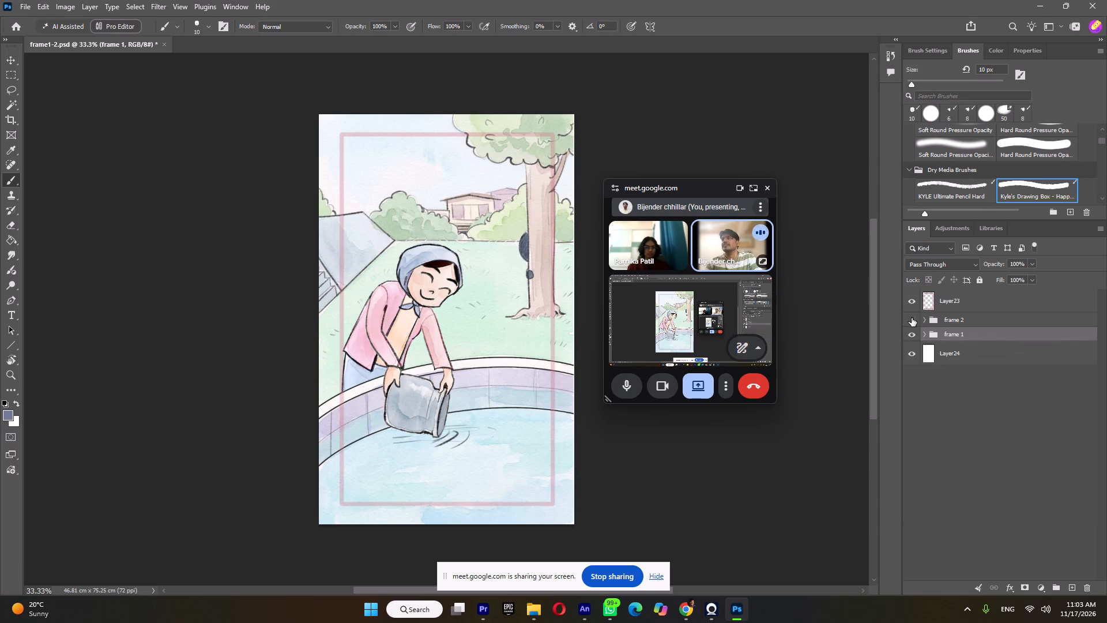
Show the frame 2 group, hide the frame 1 group, and expand frame 2 to list its layers.
left_click(912, 317)
left_click(925, 325)
left_click(914, 339)
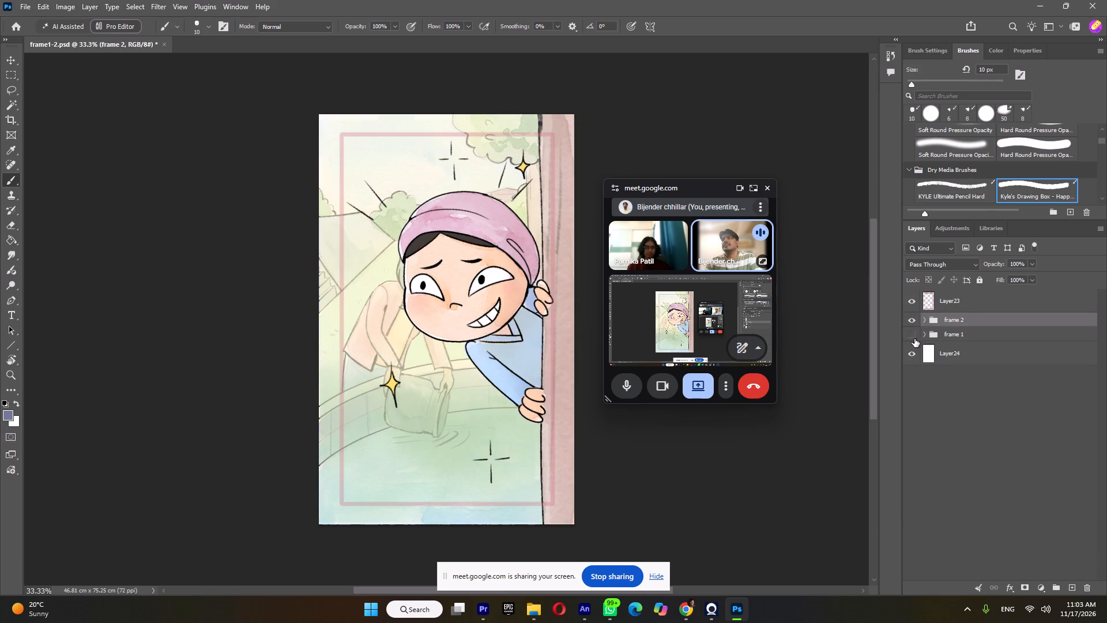
left_click(925, 320)
Examine frame 2's Layer 8, the shadow copy layer and the tree trunk layer beneath it by toggling their visibility.
left_click(908, 341)
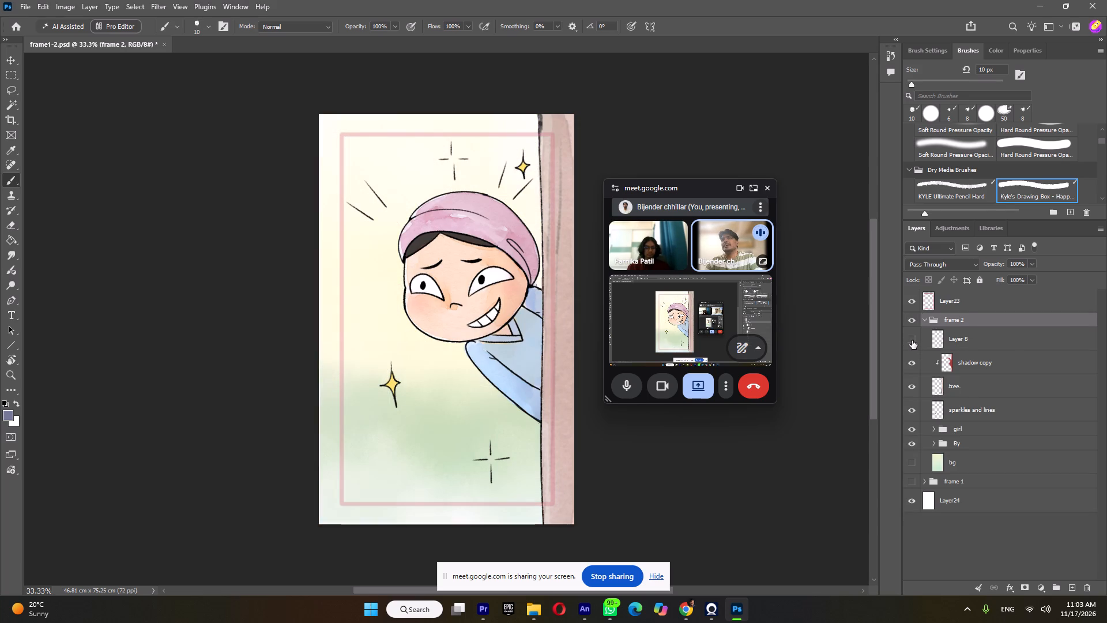
left_click(912, 340)
left_click(912, 366)
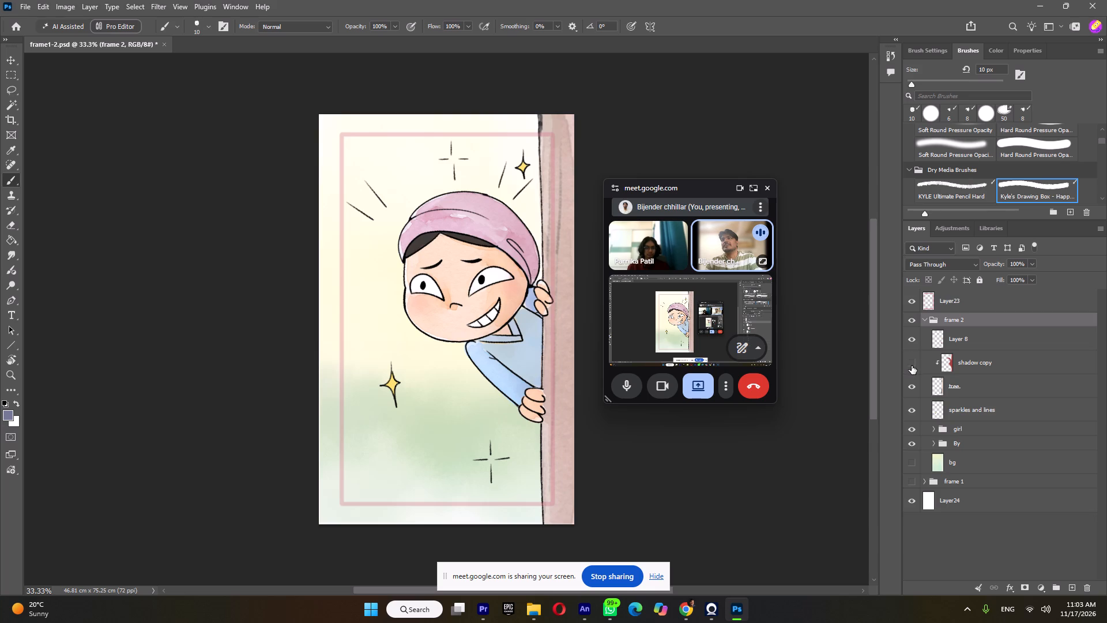
left_click(912, 366)
left_click(997, 365)
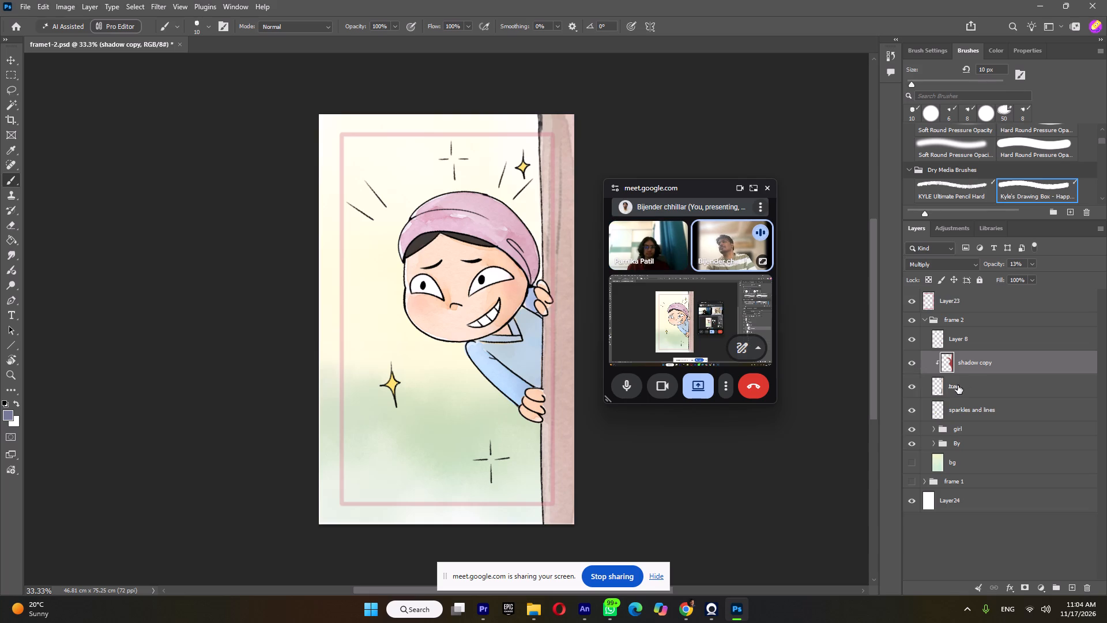
left_click(916, 389)
left_click(910, 382)
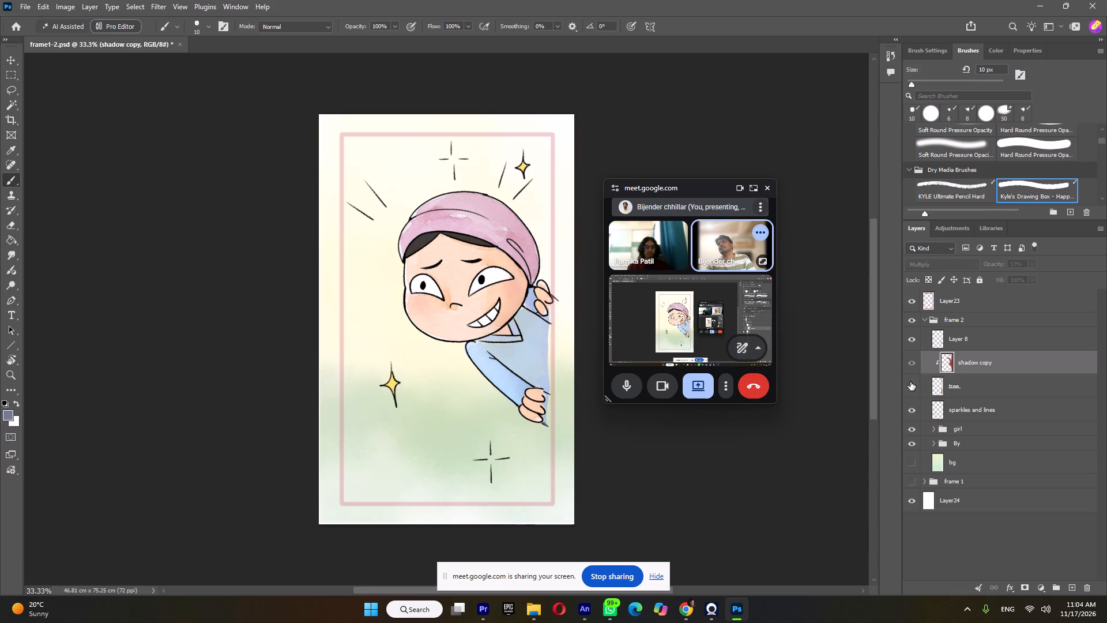
left_click(912, 359)
left_click(912, 383)
left_click(912, 359)
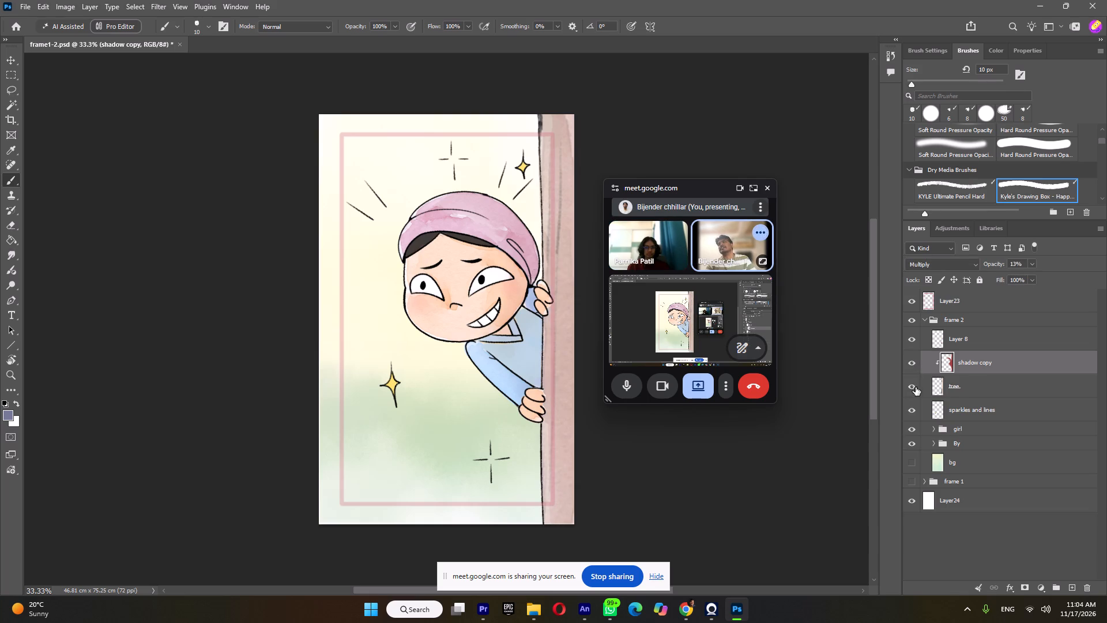
Merge the shadow copy layer with the tree trunk layer it is clipped to, and check the merged layer.
left_click(972, 382)
left_click(979, 365, "shift")
right_click(978, 364)
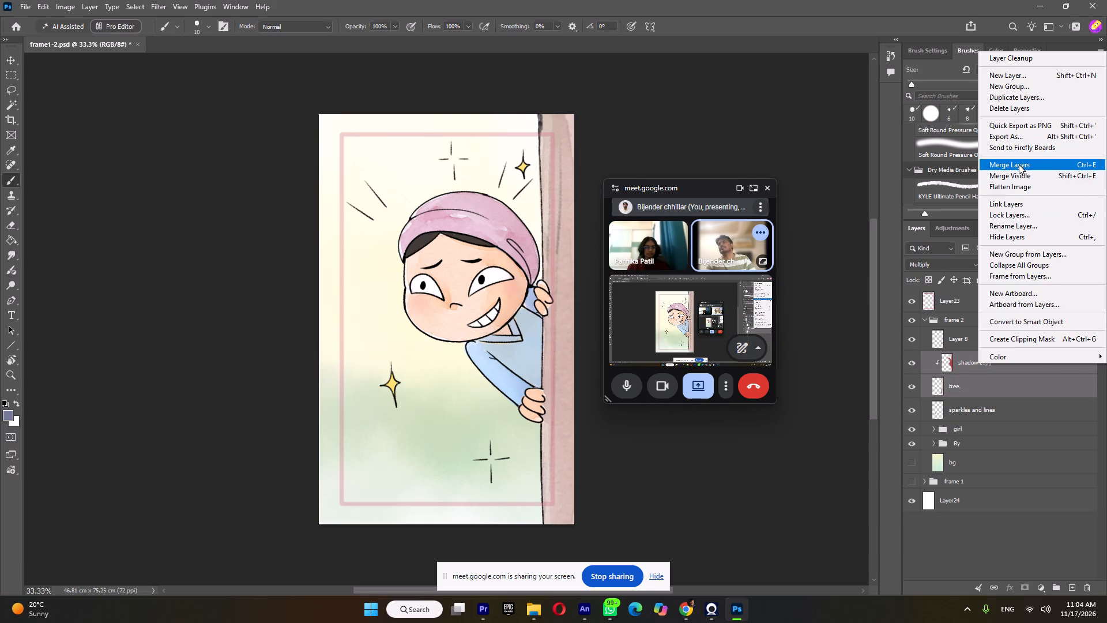
left_click(1019, 164)
left_click(915, 364)
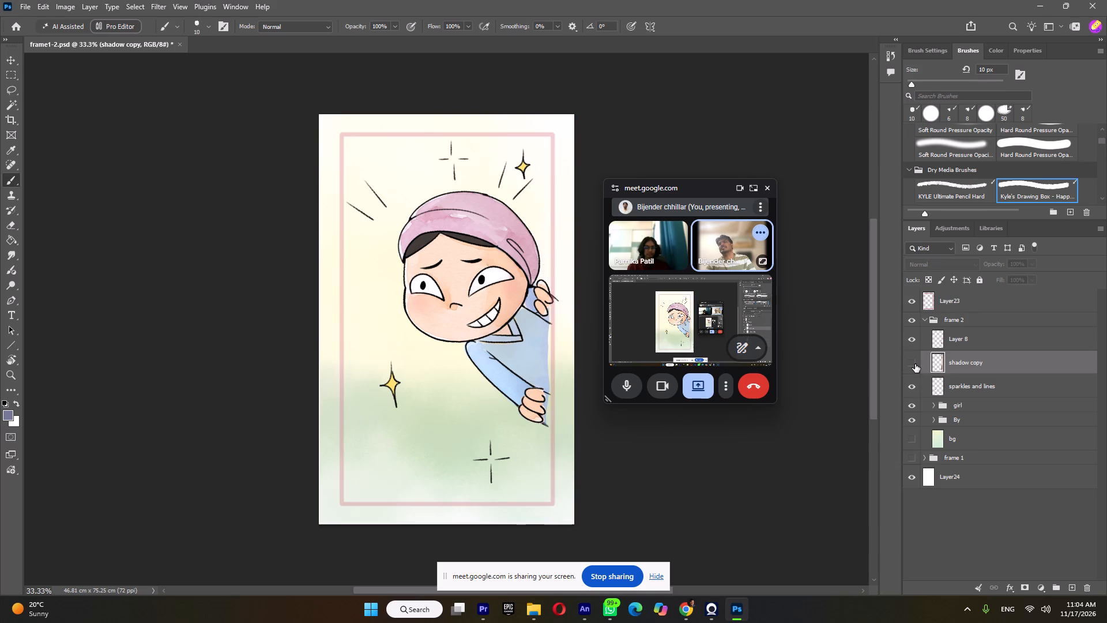
left_click(915, 364)
Lasso the accent lines on both sides of the girl's head on the sparkles and lines layer, and cut and paste them in place onto a new layer.
left_click(912, 392)
left_click(910, 390)
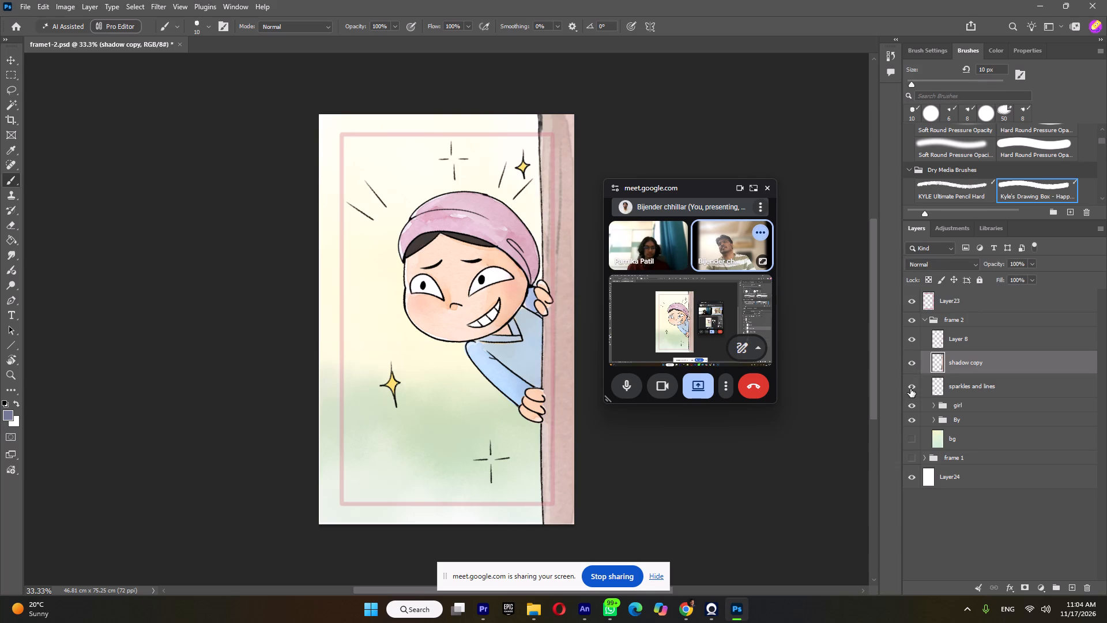
left_click(910, 389)
left_click(910, 389)
left_click(964, 388)
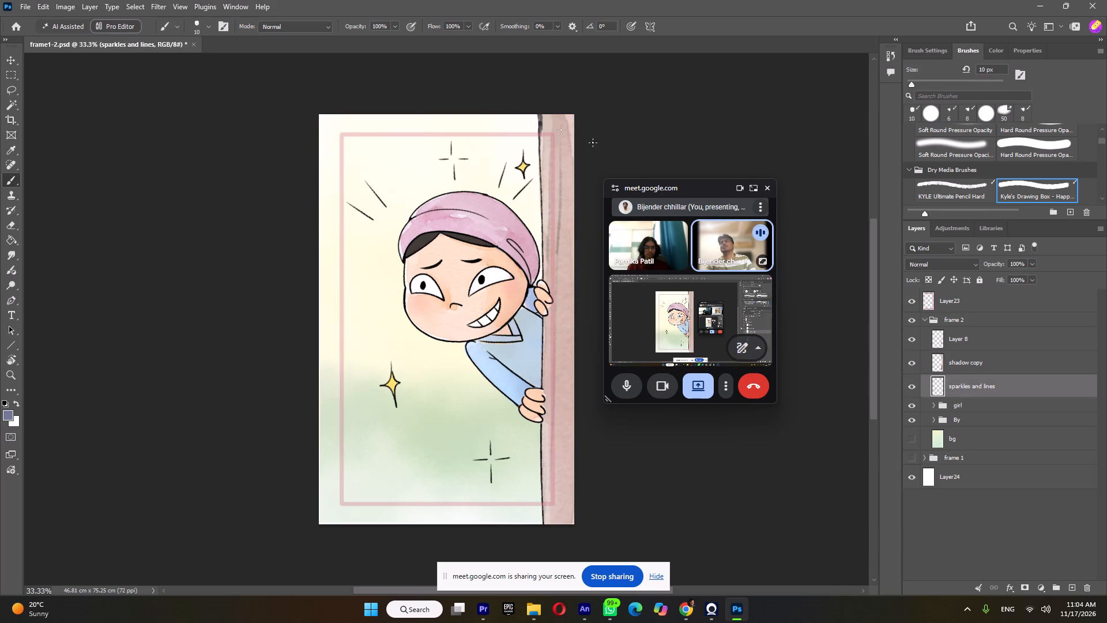
left_click(12, 93)
left_click(382, 175)
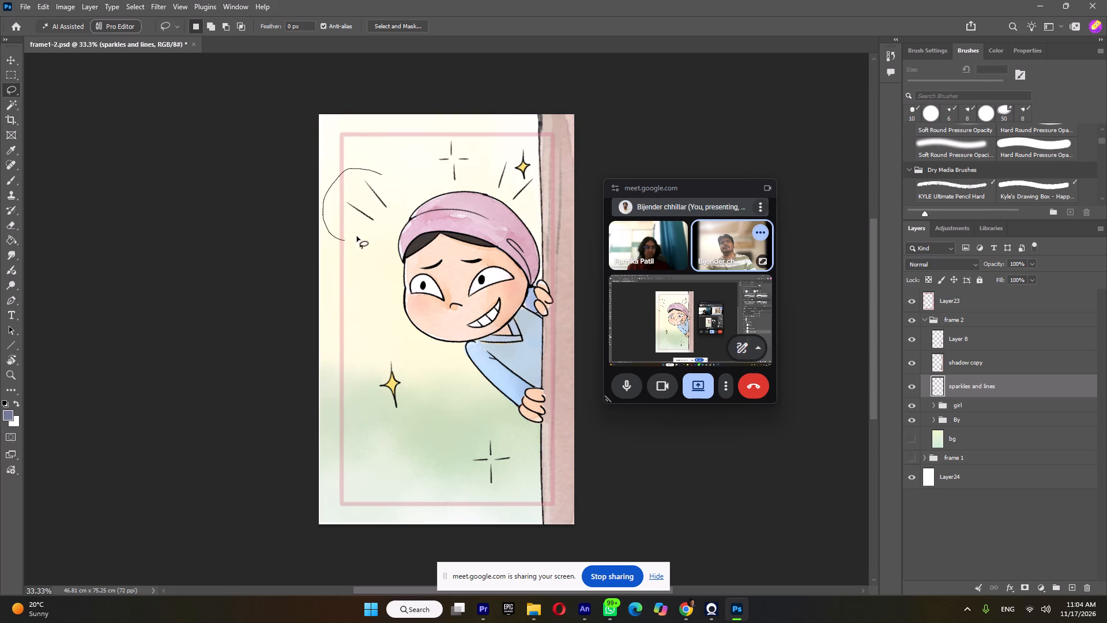
left_click_drag(499, 143, 536, 176, "shift")
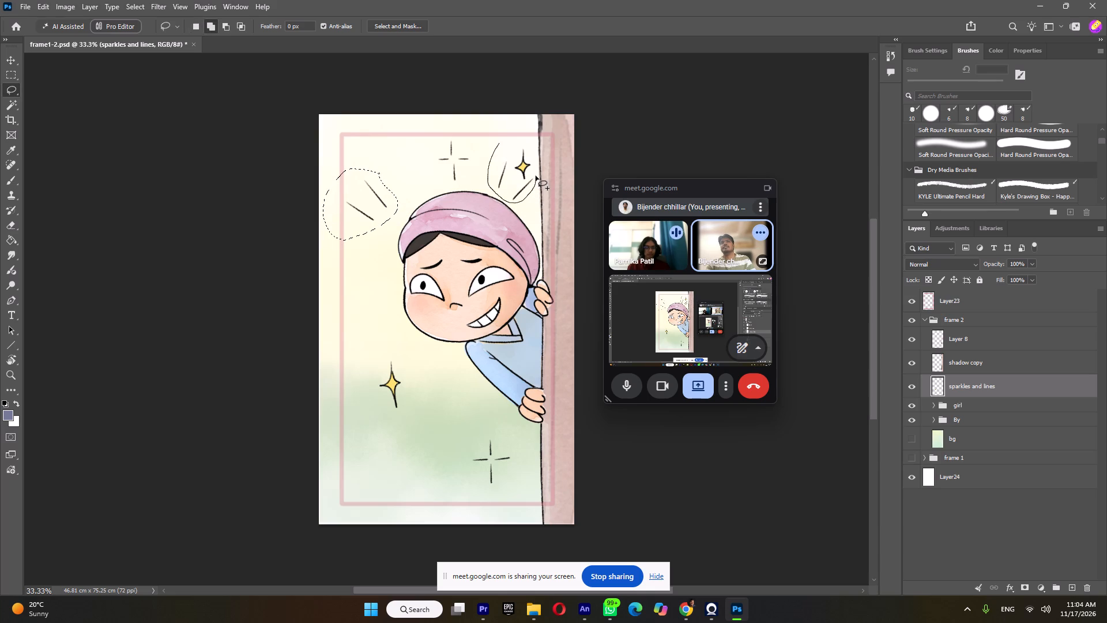
left_click_drag(536, 176, 504, 149, "shift")
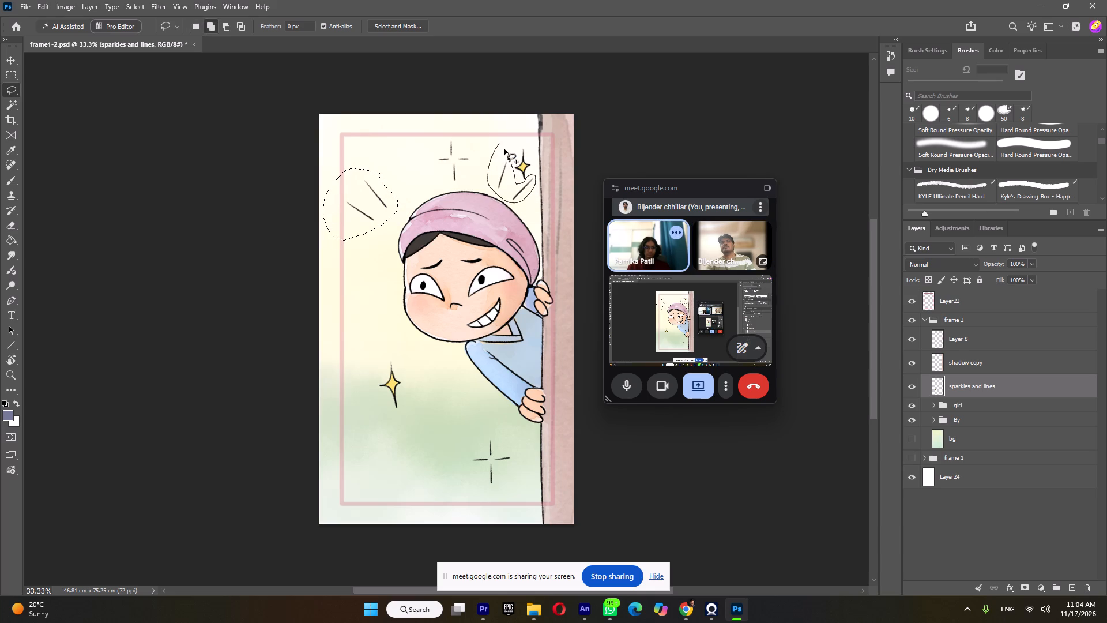
left_click_drag(504, 149, 491, 151, "shift")
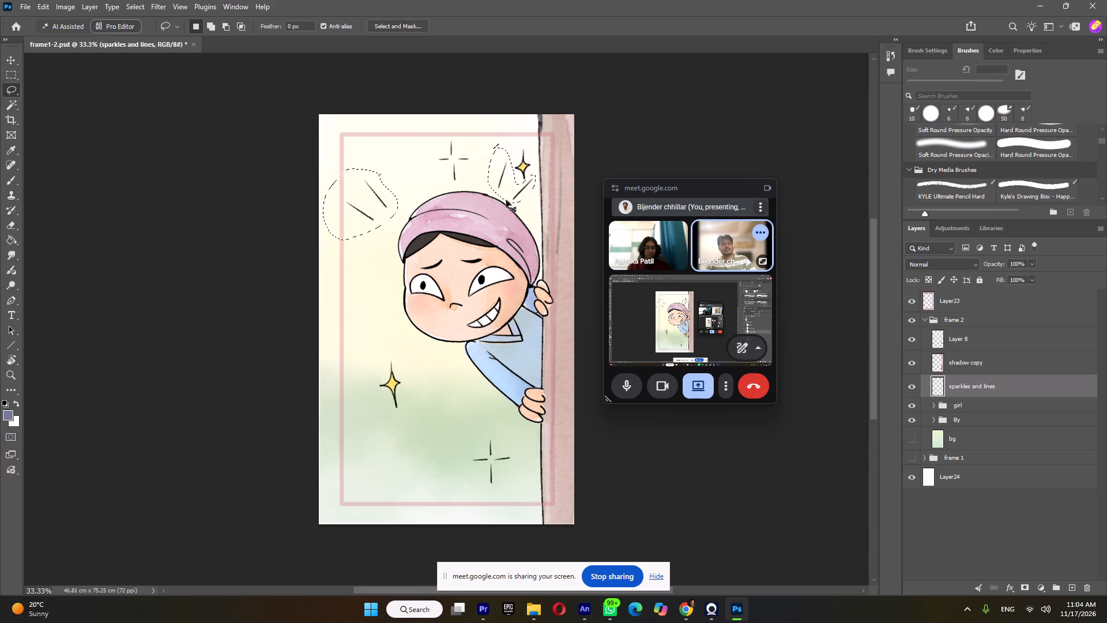
key("ctrl+x")
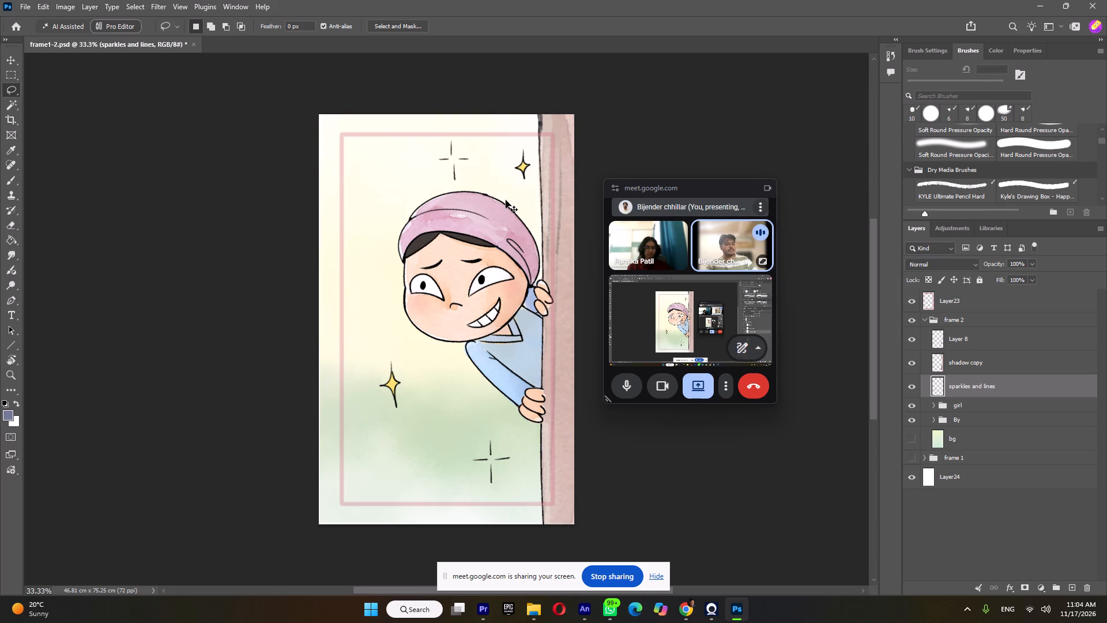
key("ctrl+shift+v")
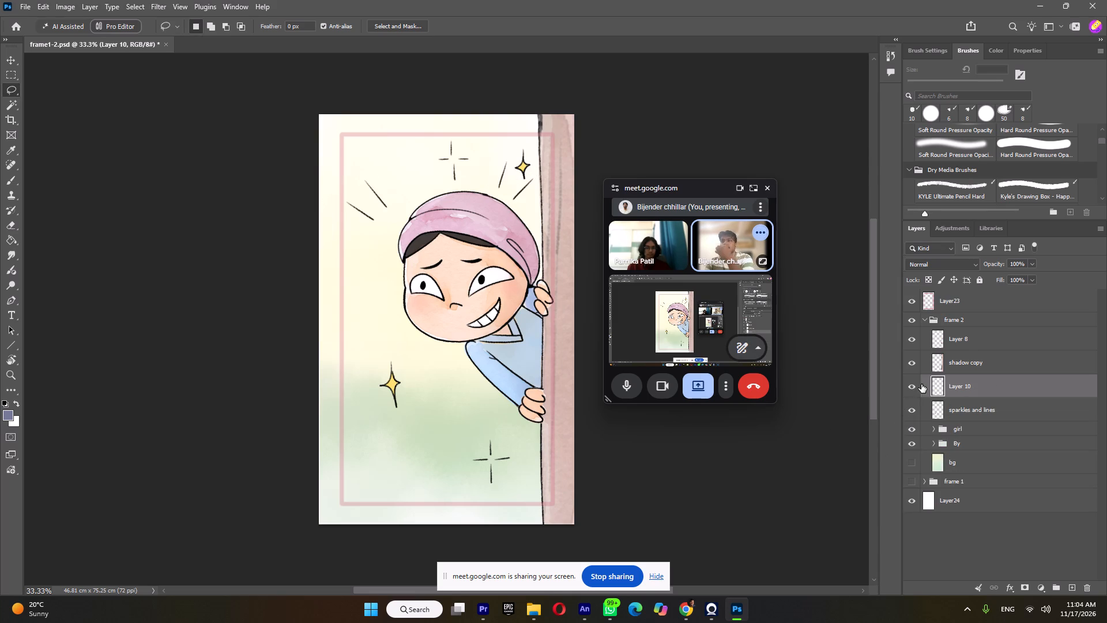
Check the separated accent lines layer, the sparkles and lines layer and the girl group by toggling their visibility.
left_click(909, 391)
left_click(912, 389)
left_click(912, 389)
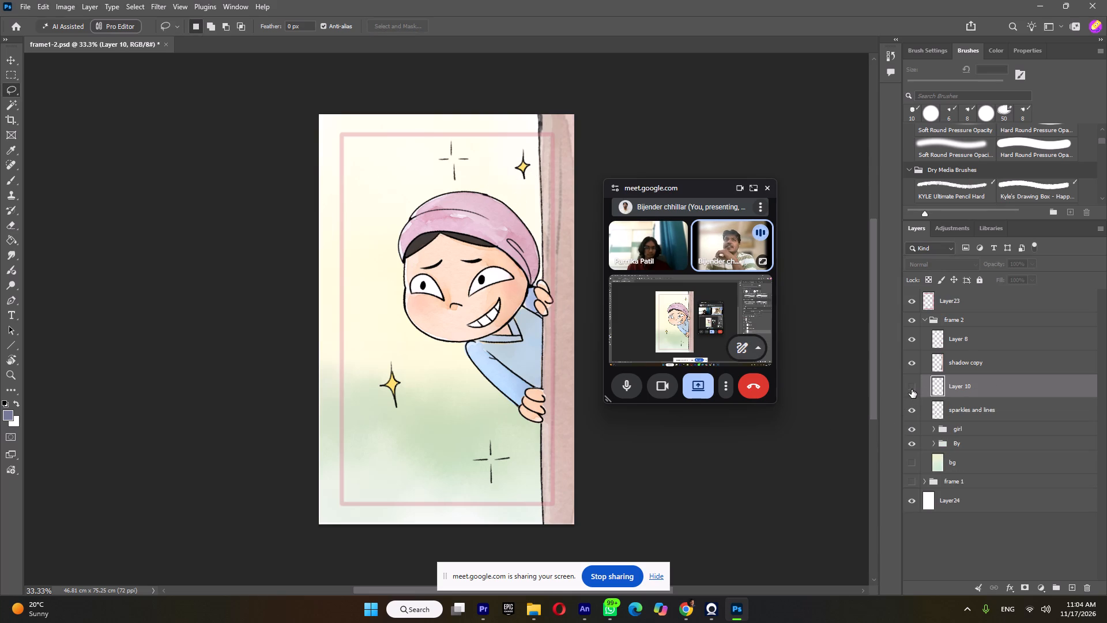
left_click(912, 389)
left_click(915, 410)
left_click(915, 410)
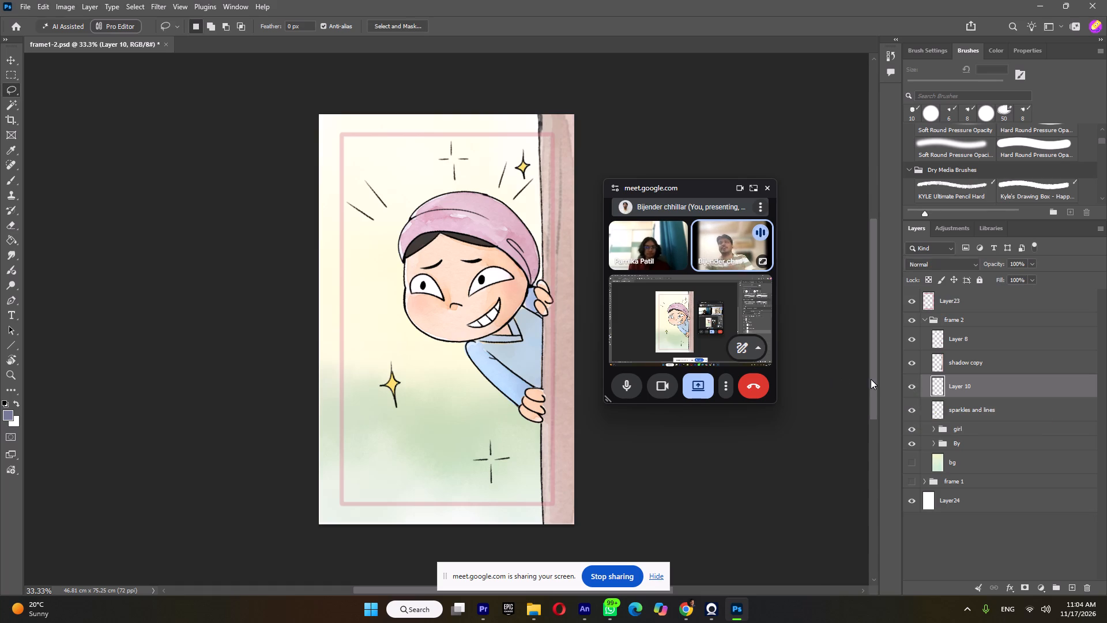
left_click(915, 430)
left_click(914, 430)
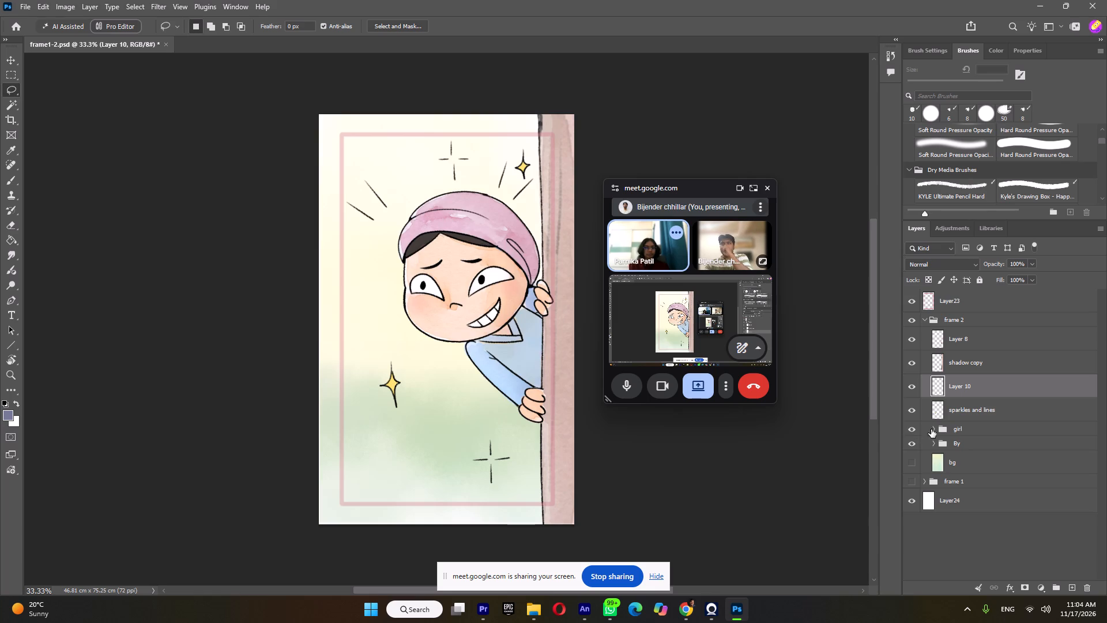
Inspect the By background group in frame 2 and merge it into a single layer.
left_click(913, 445)
left_click(912, 445)
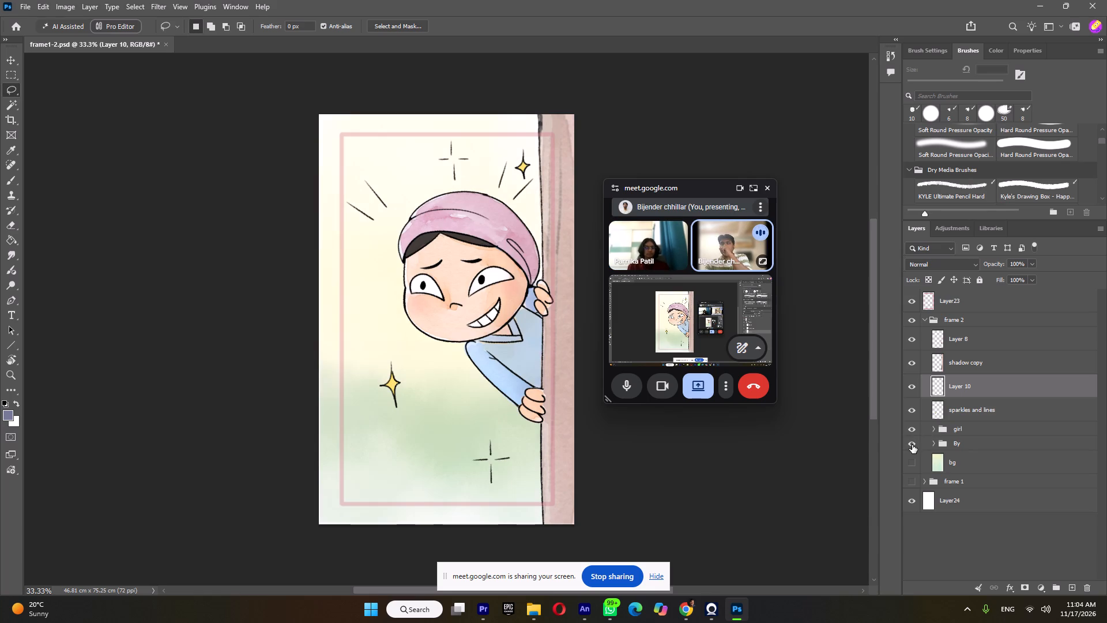
left_click(936, 442)
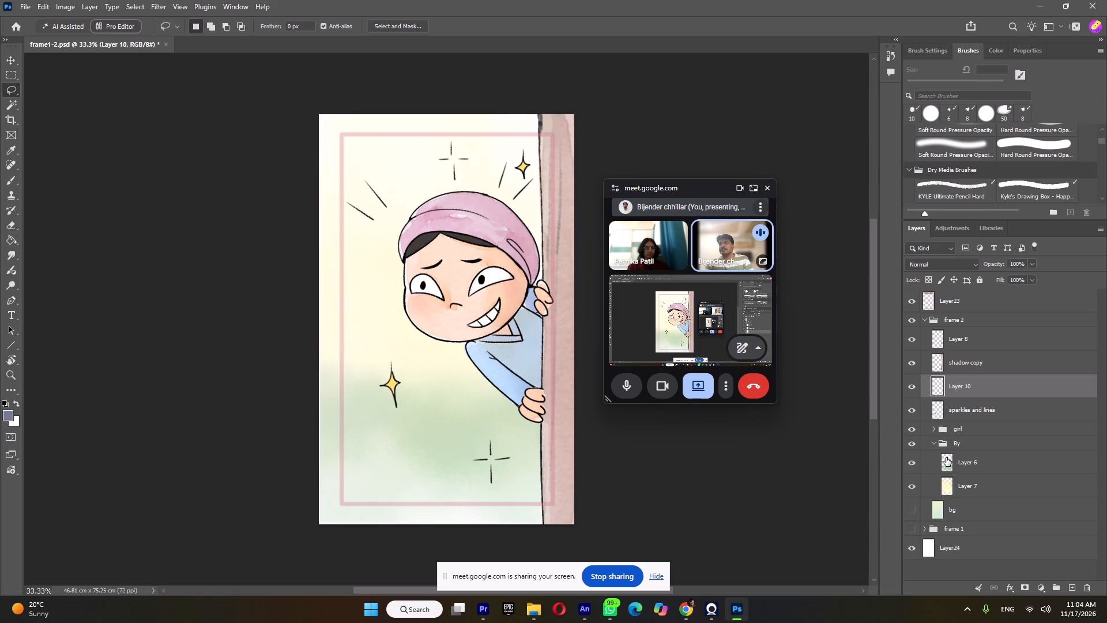
left_click(933, 442)
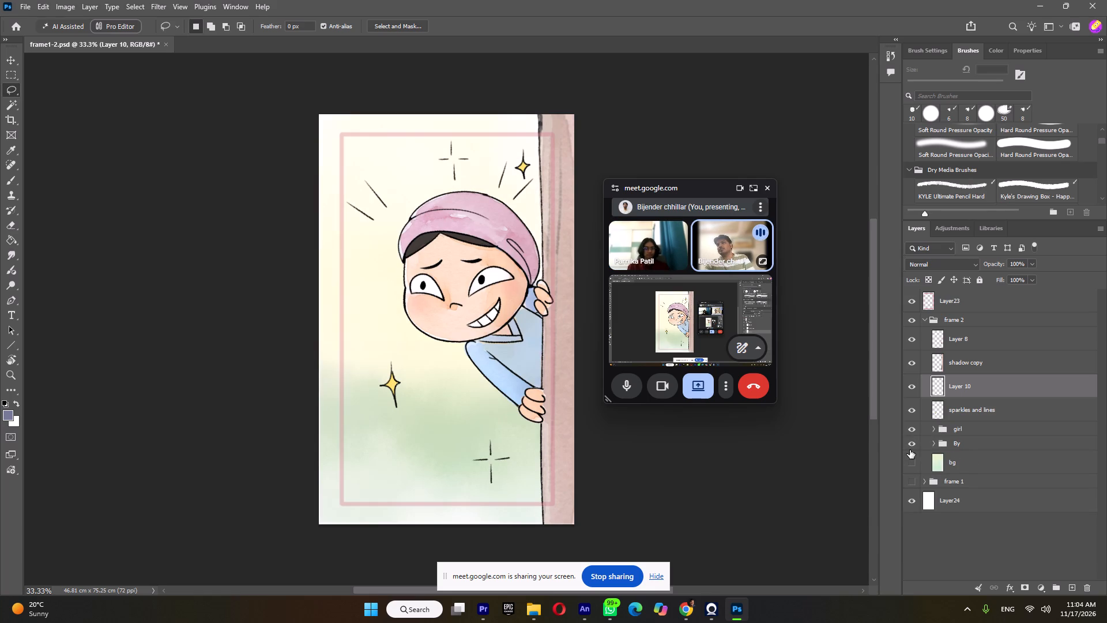
left_click(947, 444)
right_click(963, 441)
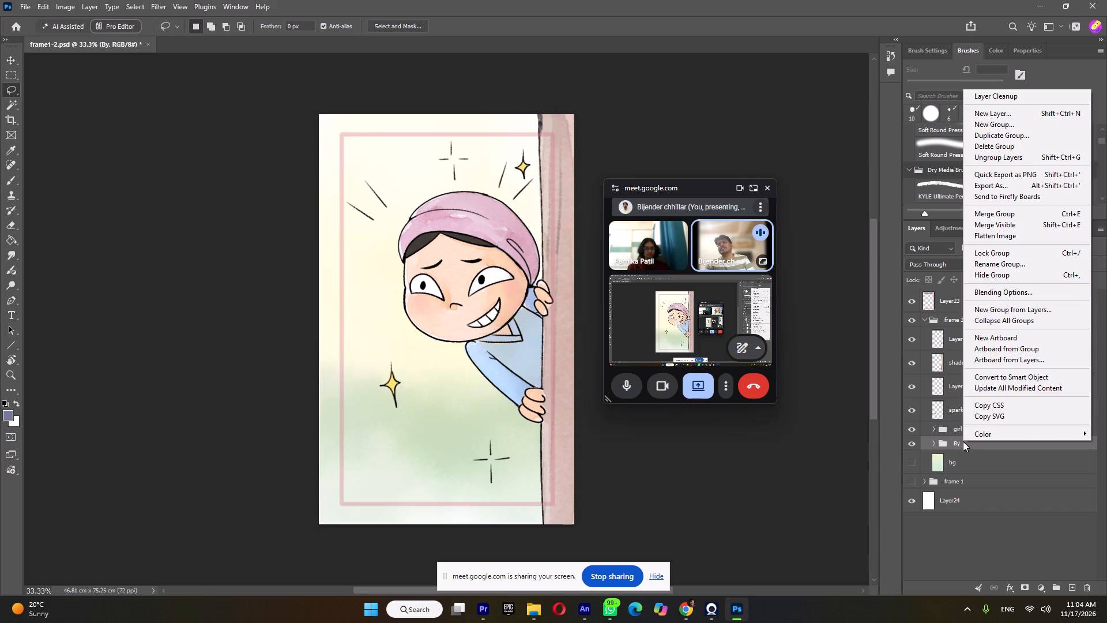
left_click(995, 213)
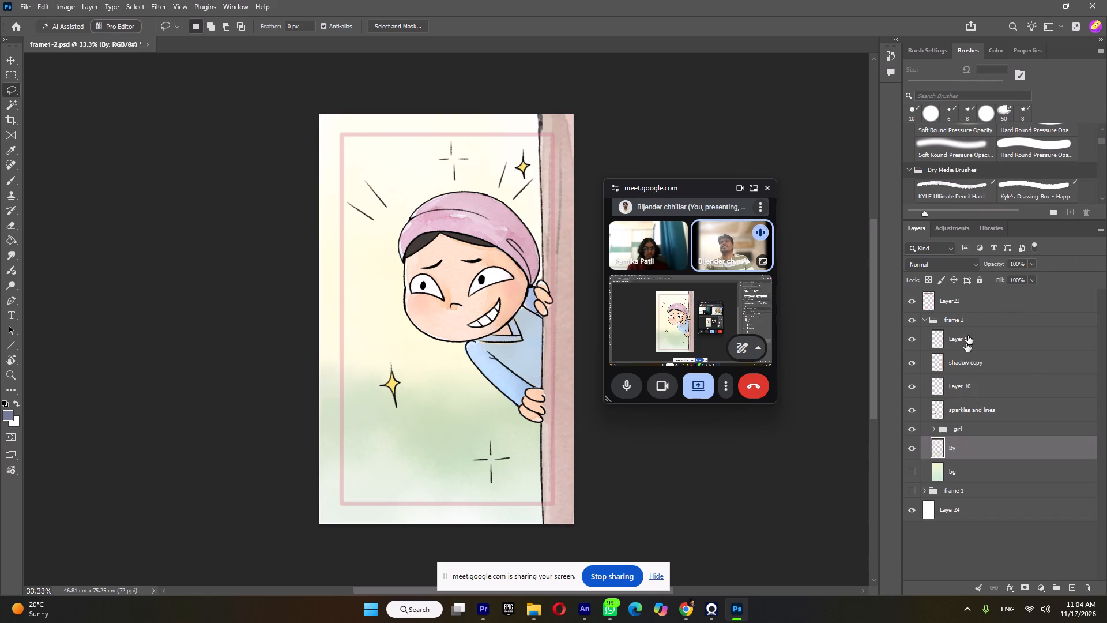
Check the merged By layer by toggling its visibility, and undo the merge to bring back the By group.
left_click(912, 448)
left_click(912, 448)
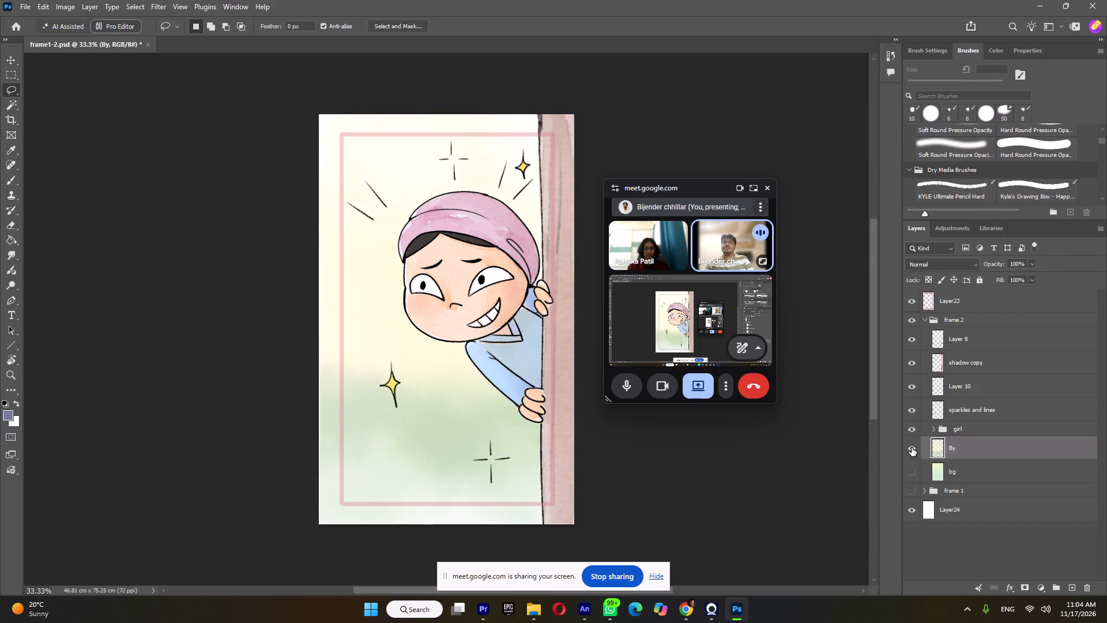
key("ctrl+z")
key("ctrl+z")
key("ctrl+z")
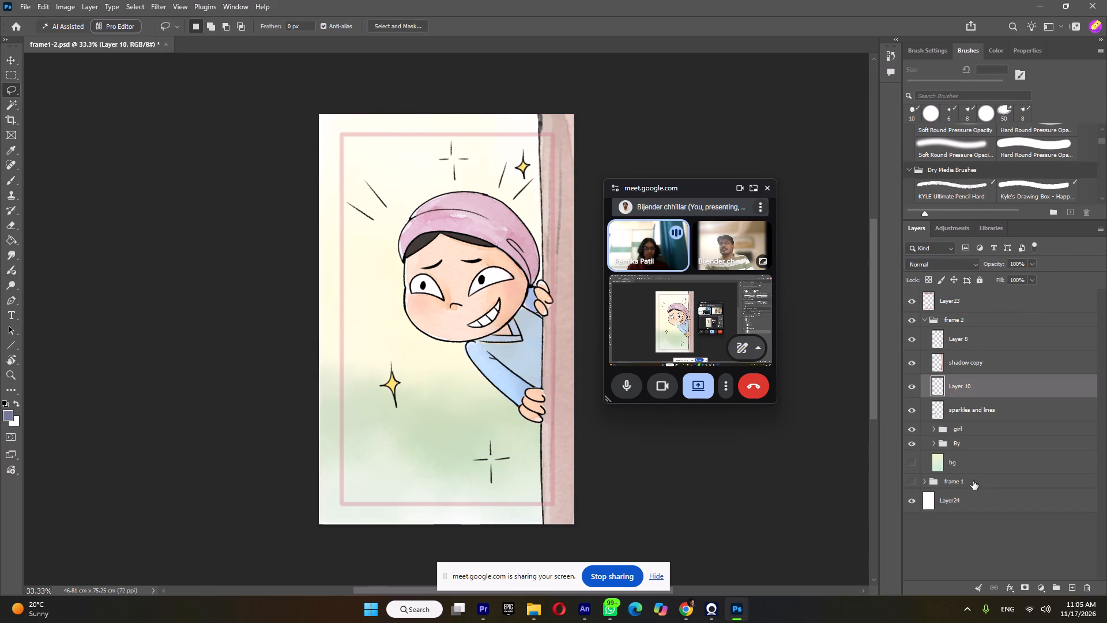
Merge the clipped shadow layer with the kid layer inside the girl group, and check the merged layer.
left_click(944, 444)
left_click(947, 433)
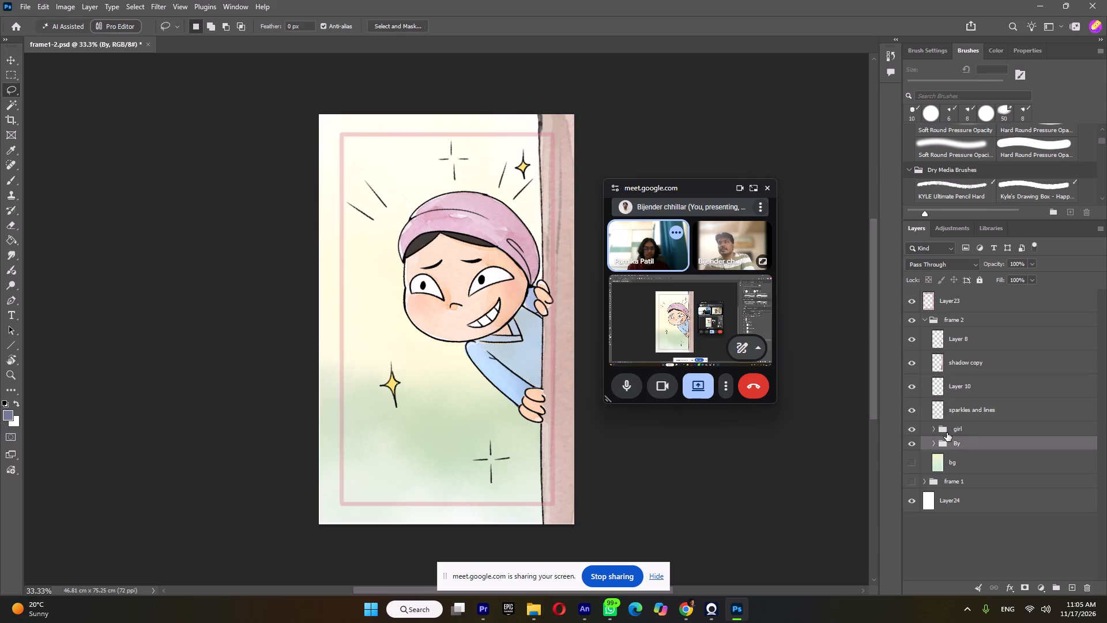
left_click(935, 431)
left_click(982, 451)
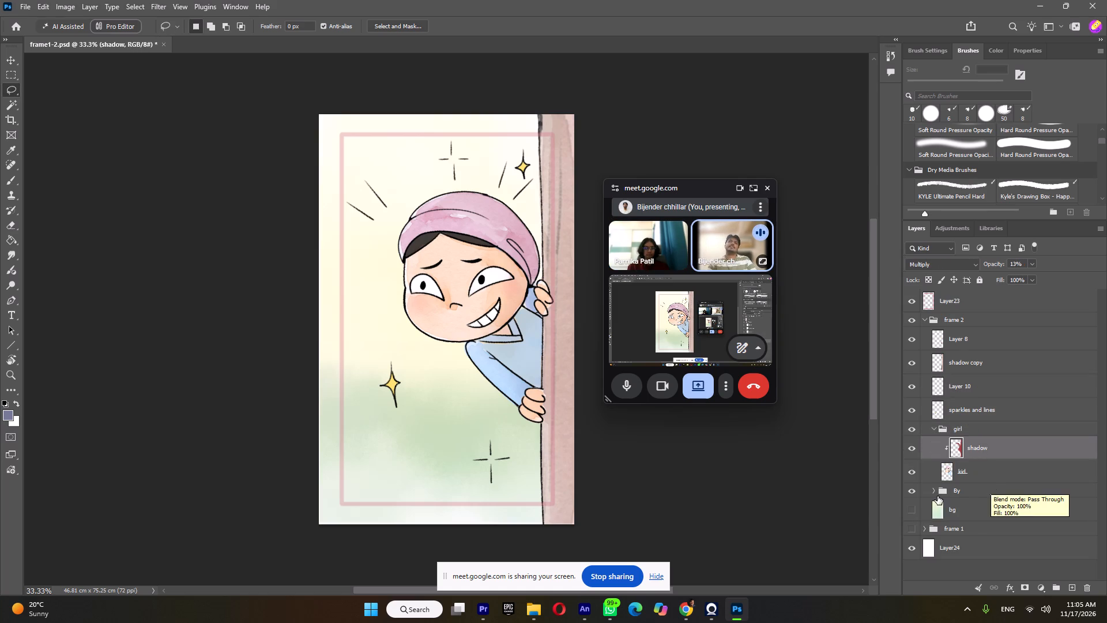
left_click(991, 469, "shift")
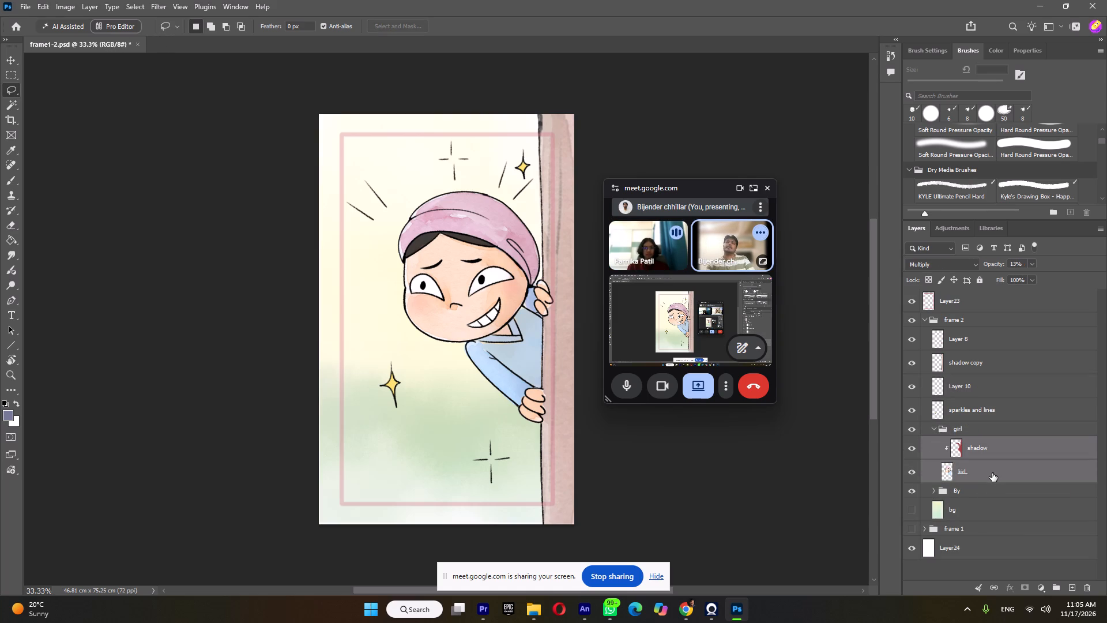
right_click(992, 474)
left_click(1015, 291)
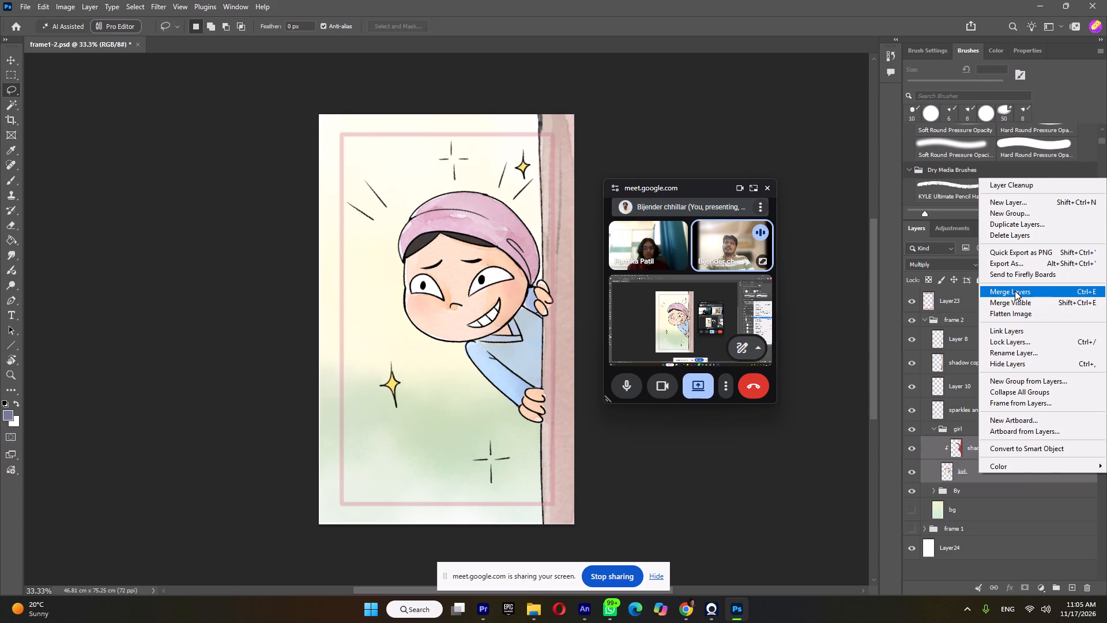
left_click(910, 449)
left_click(910, 449)
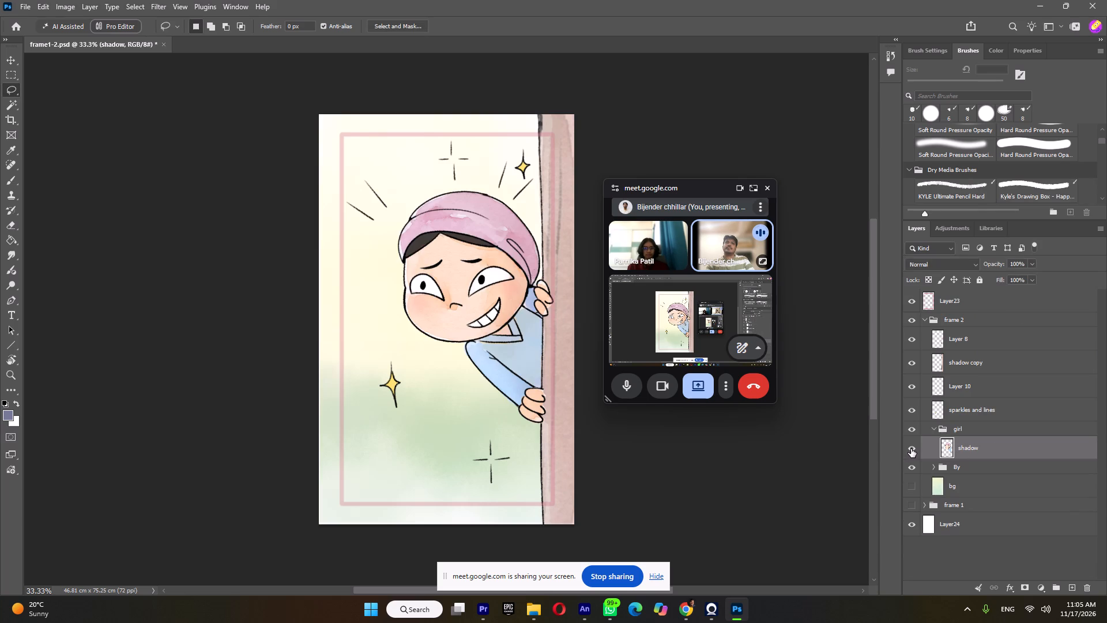
left_click(911, 449)
left_click(911, 449)
On a new layer above shadow, draw a closed-eye line under the eye farther from the tree with Kyle's Drawing Box brush, 14 px, in the outline's black.
left_click(980, 448)
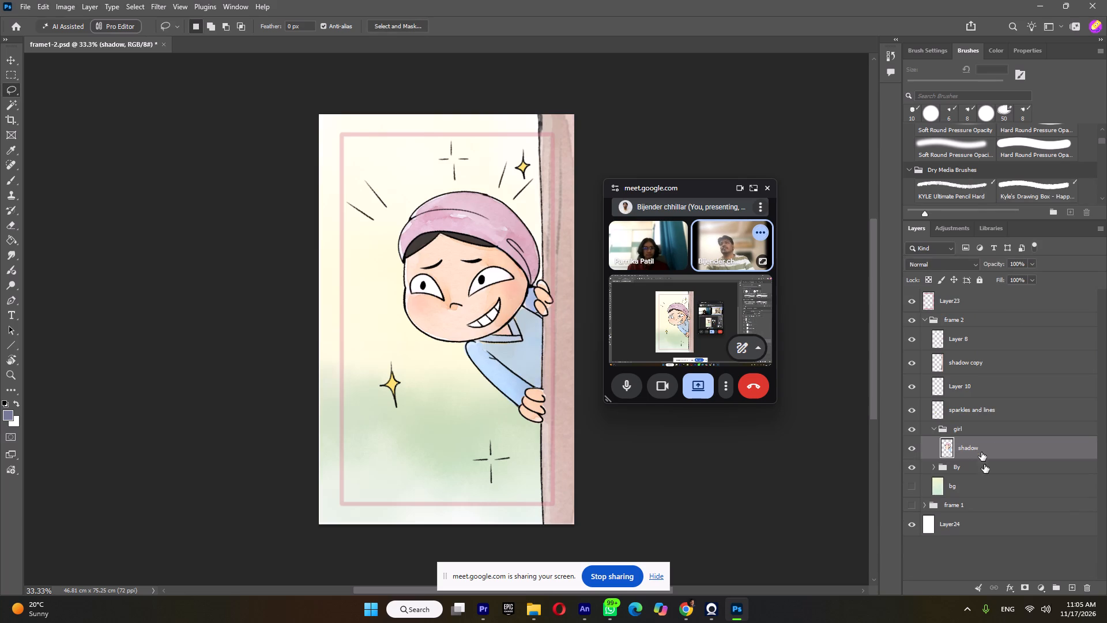
left_click(1071, 587)
scroll(430, 290, "up", 5, "alt")
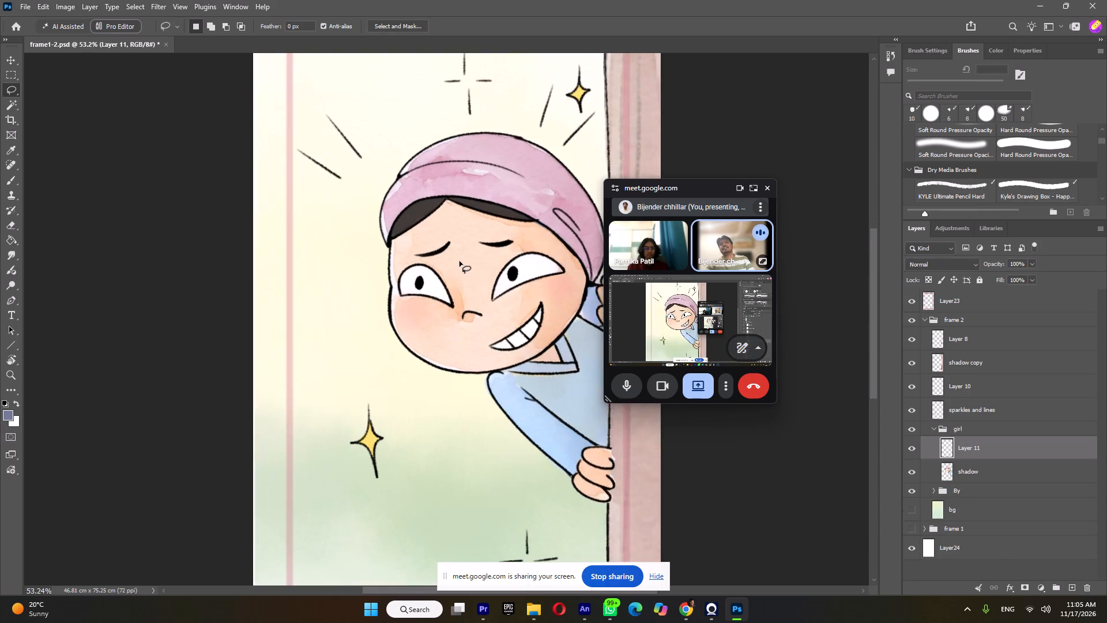
scroll(460, 261, "up", 11, "alt")
scroll(460, 261, "down", 2, "alt")
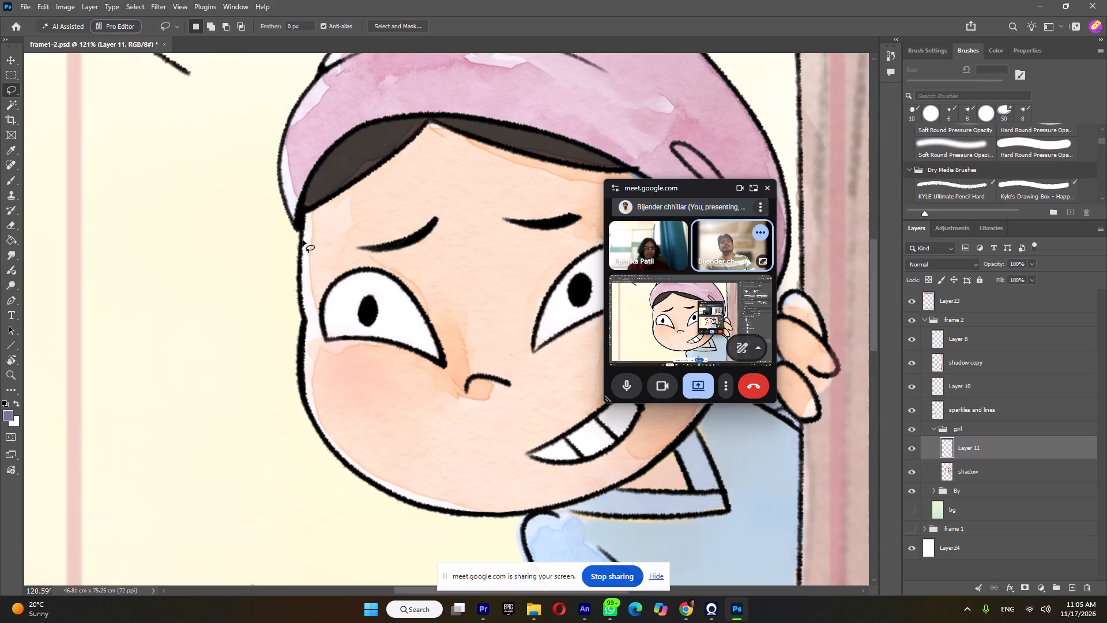
left_click(10, 182)
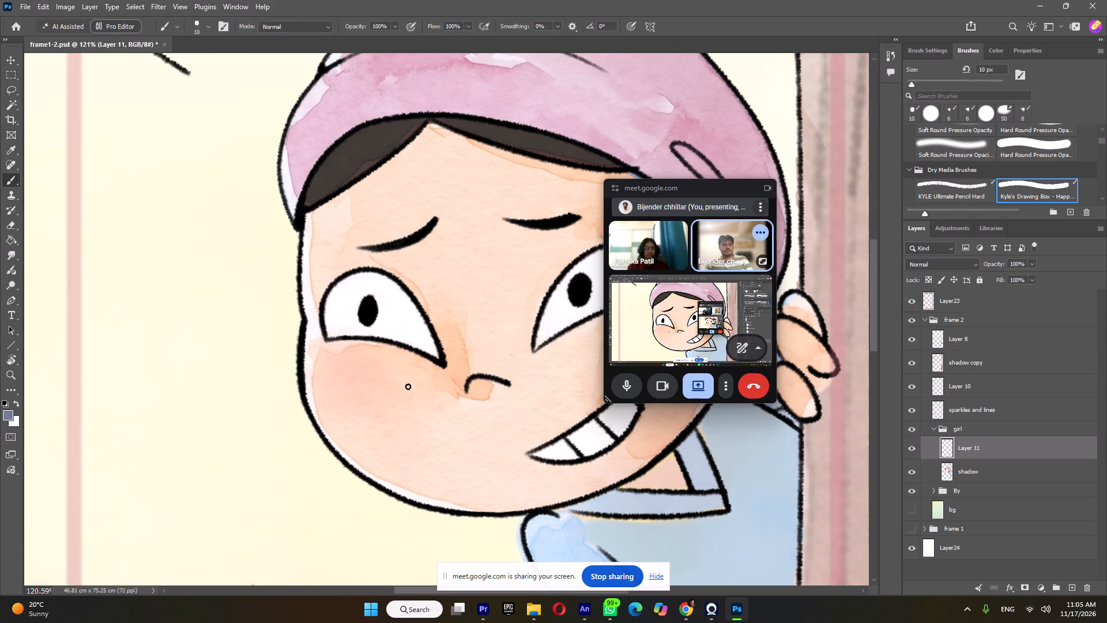
key("i")
left_click(441, 361)
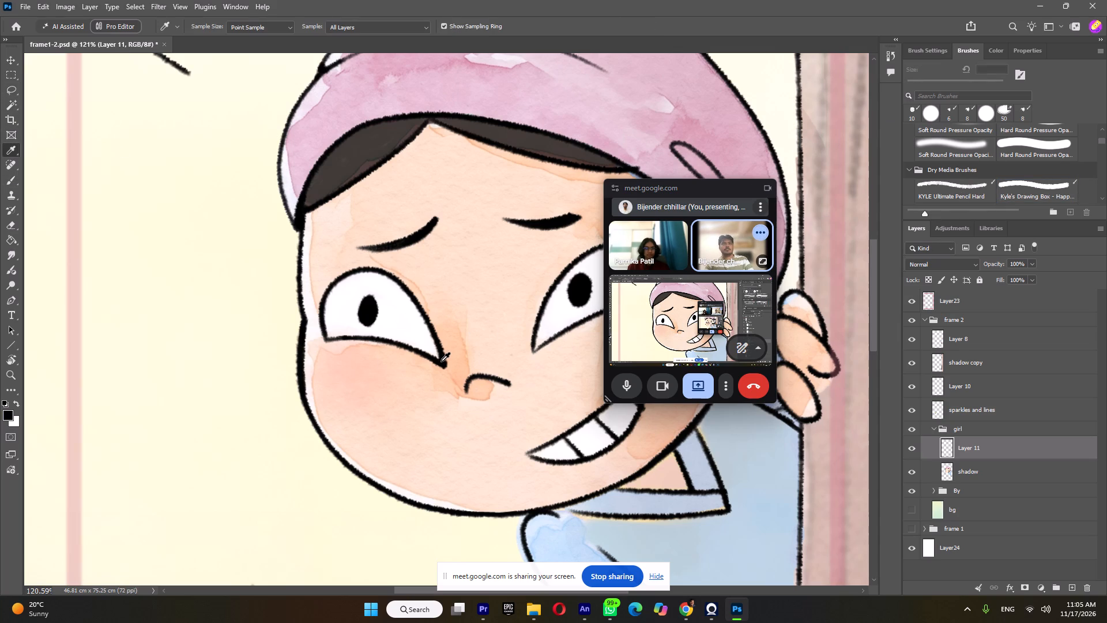
left_click(1031, 193)
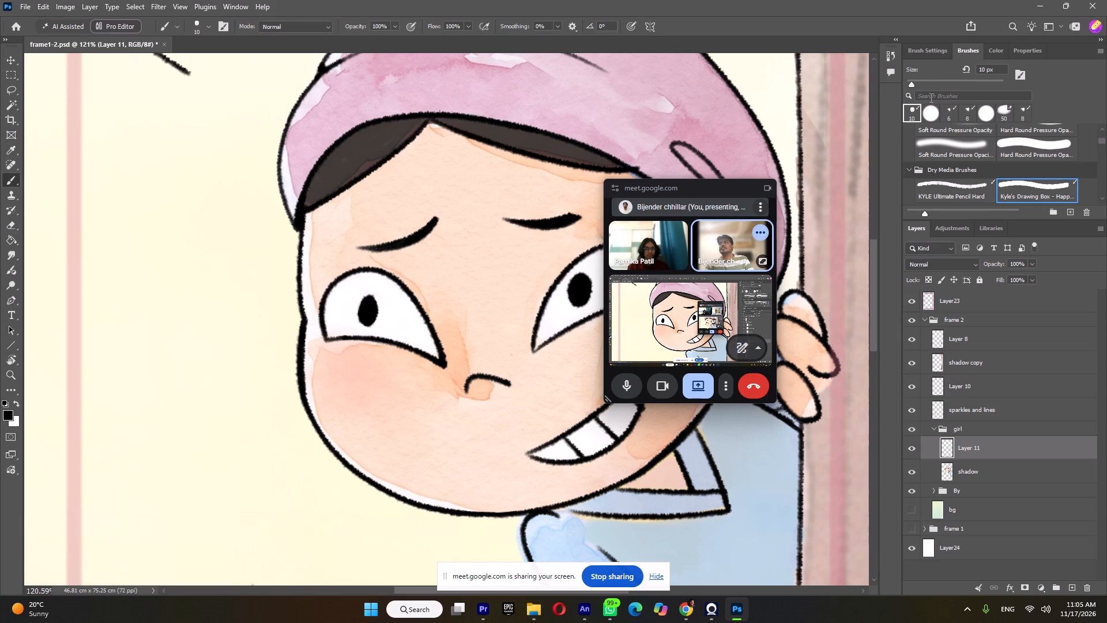
left_click(913, 80)
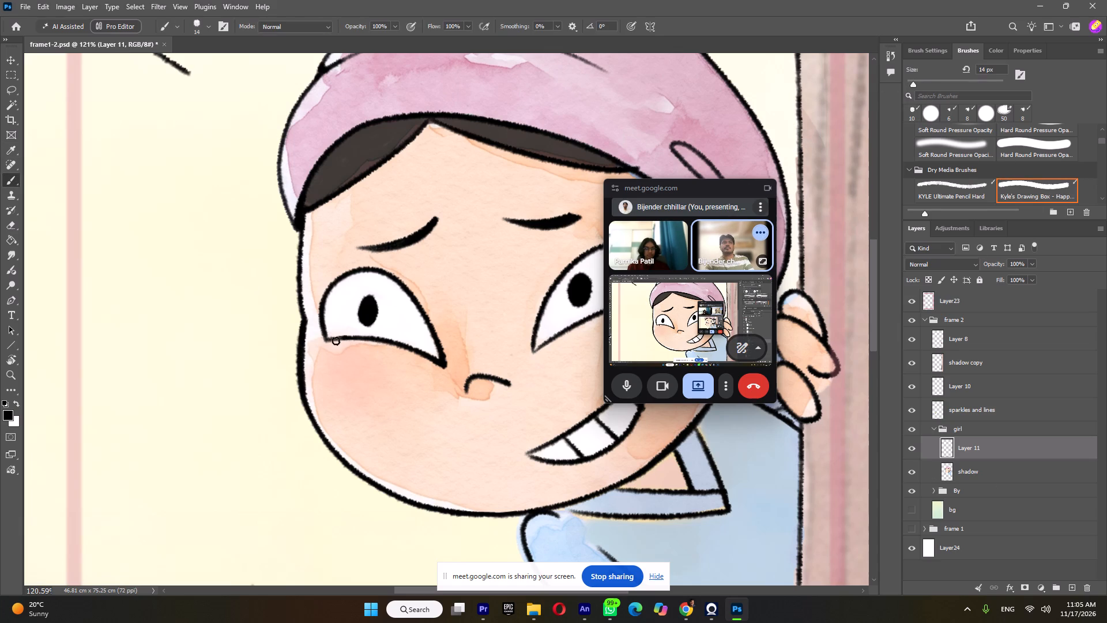
left_click_drag(325, 334, 402, 354)
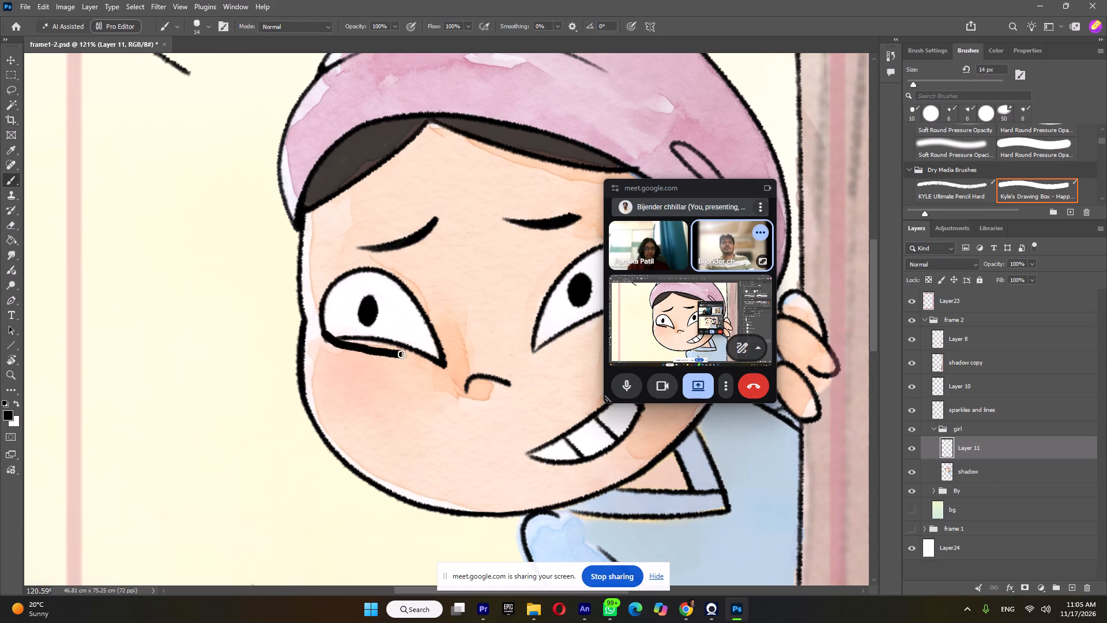
left_click_drag(402, 354, 443, 354)
Draw a matching black closed-eye line along the lower edge of the eye nearer the tree, redoing the stroke until it fits.
key("space")
key("space")
key("space")
key("space")
key("space")
key("space")
key("space")
key("space")
key("space")
key("space")
key("space")
key("space")
key("space")
left_click_drag(506, 354, 292, 369)
left_click_drag(320, 355, 323, 355)
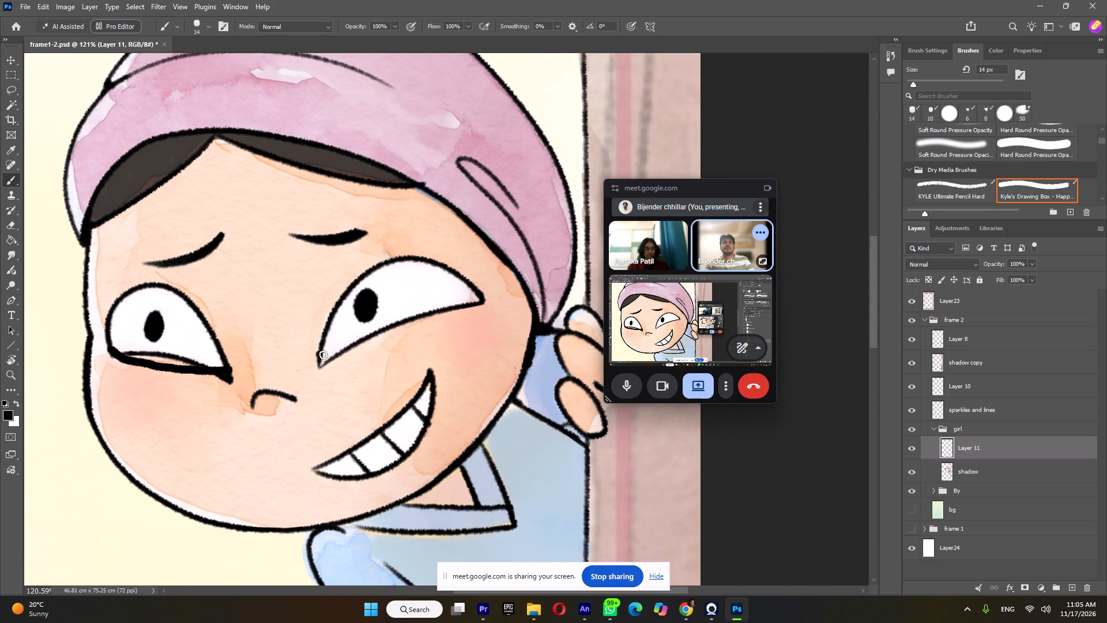
left_click_drag(323, 355, 436, 316)
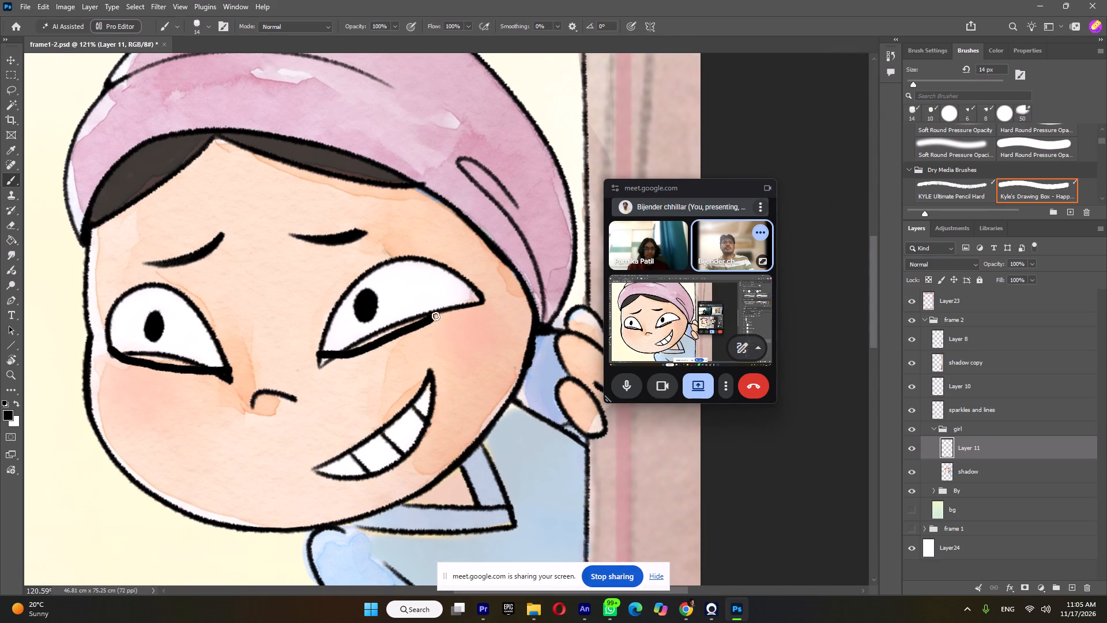
left_click_drag(436, 316, 472, 288)
key("ctrl+z")
left_click_drag(321, 354, 355, 355)
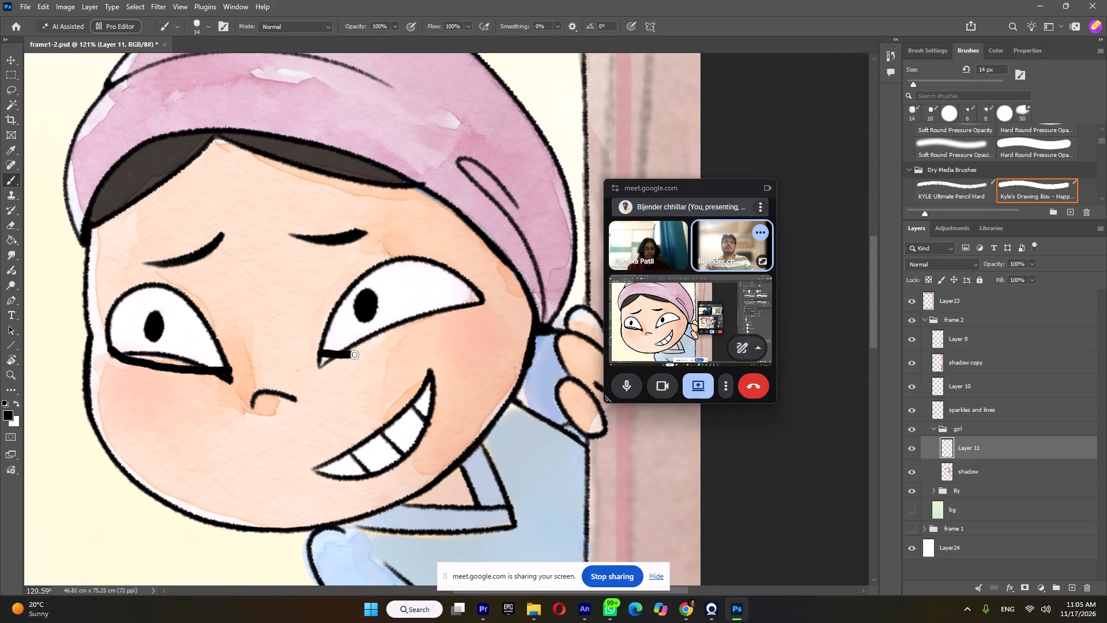
left_click_drag(355, 355, 464, 290)
key("ctrl+z")
left_click_drag(323, 354, 472, 288)
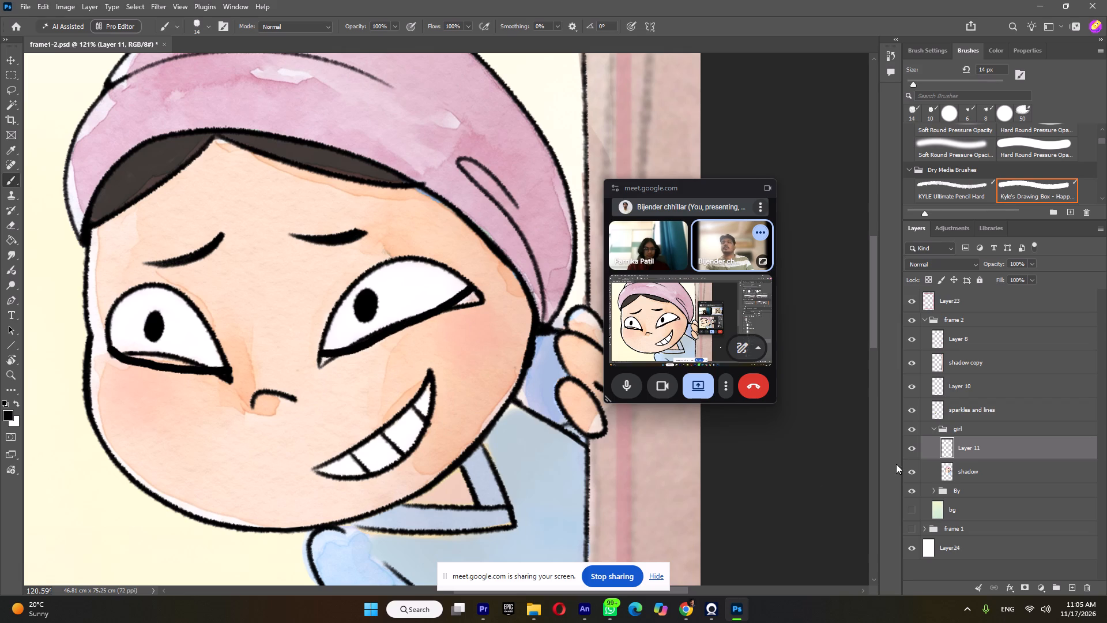
On a new layer beneath the closed-eye lines, cover the open eye nearer the tree in sampled skin colour using Kyle's Ultimate Pastel Palooza brush, 60 px.
left_click(946, 471)
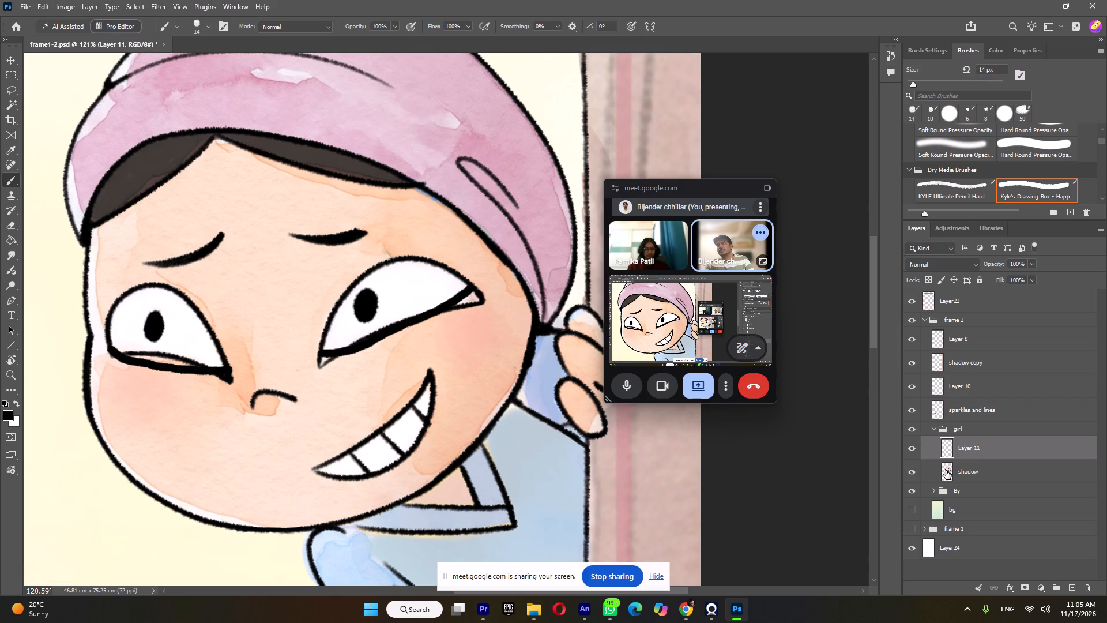
left_click(1076, 591)
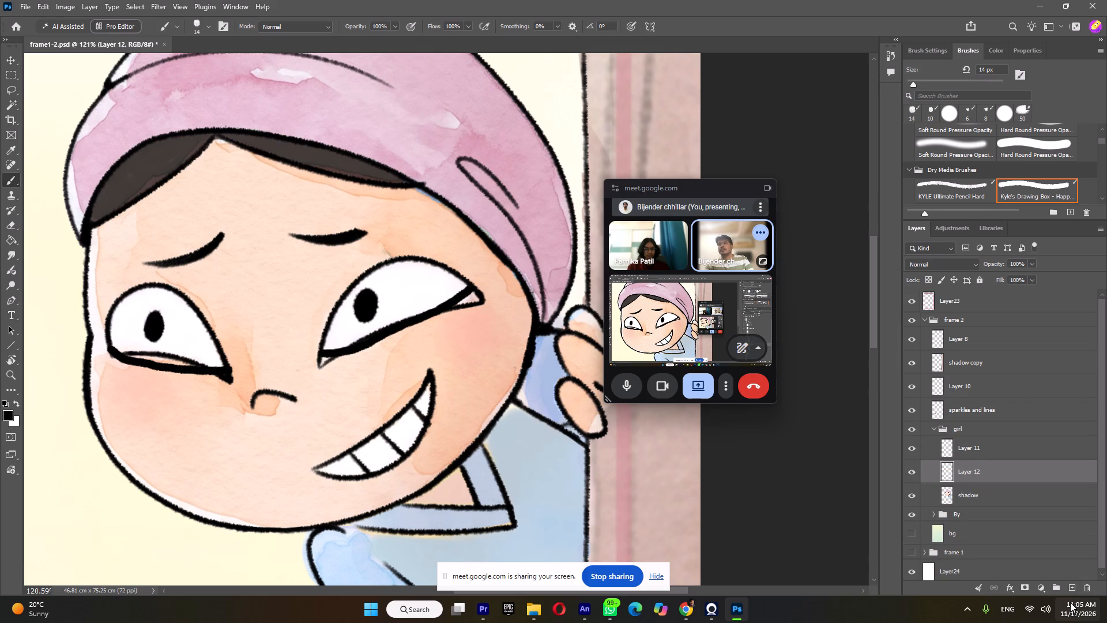
key("i")
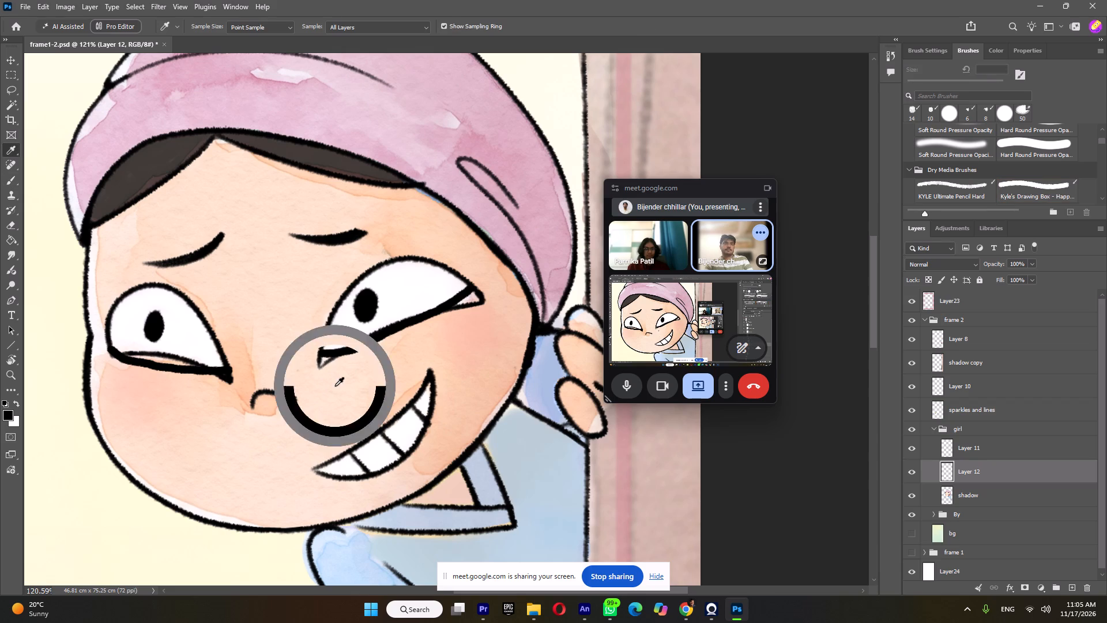
left_click(335, 386)
key("b")
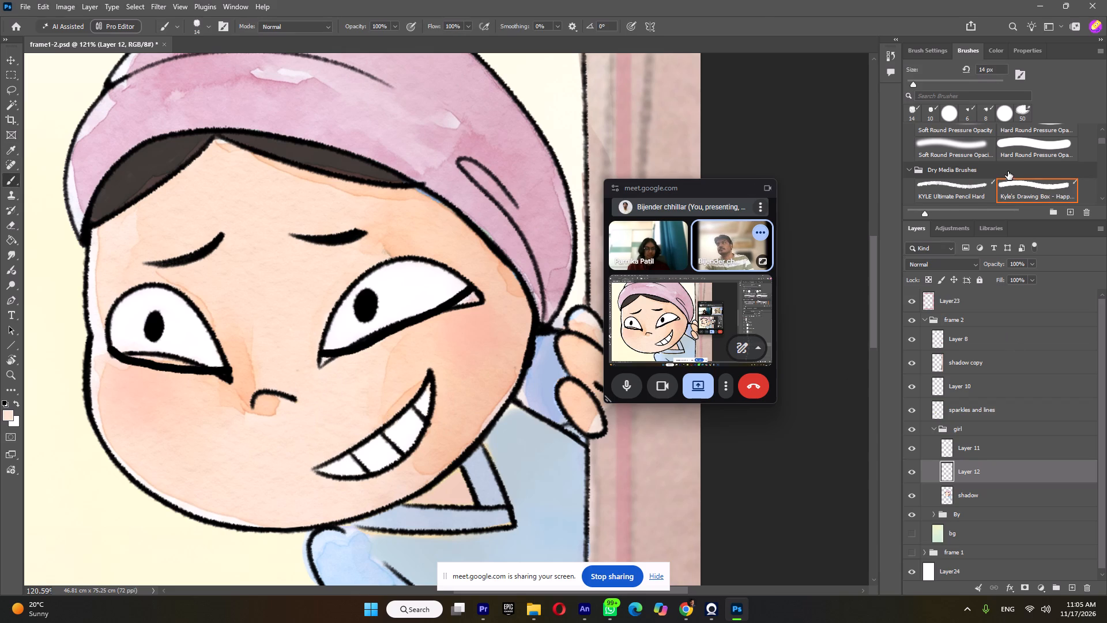
scroll(1008, 172, "down", 3)
scroll(958, 188, "down", 5)
left_click(947, 168)
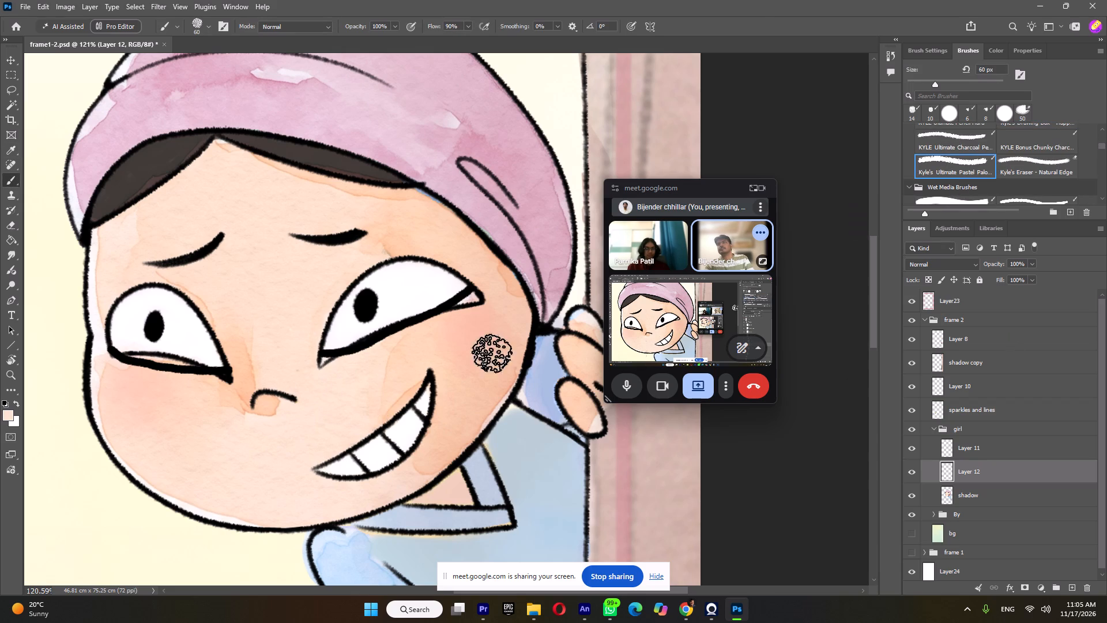
left_click_drag(328, 321, 358, 303)
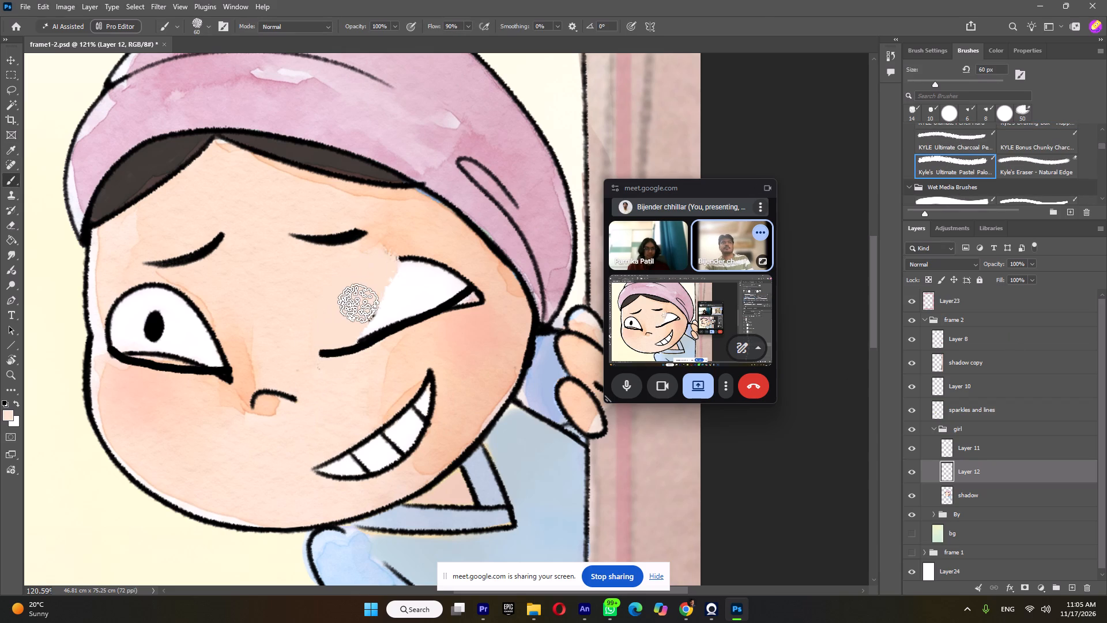
left_click_drag(358, 303, 476, 290)
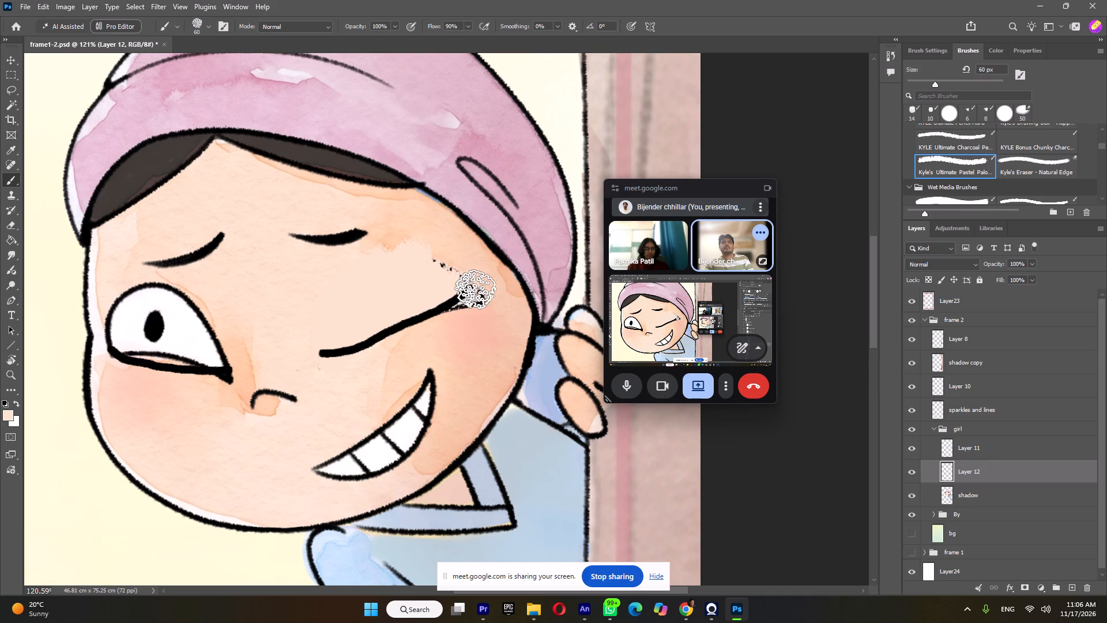
left_click_drag(476, 290, 399, 258)
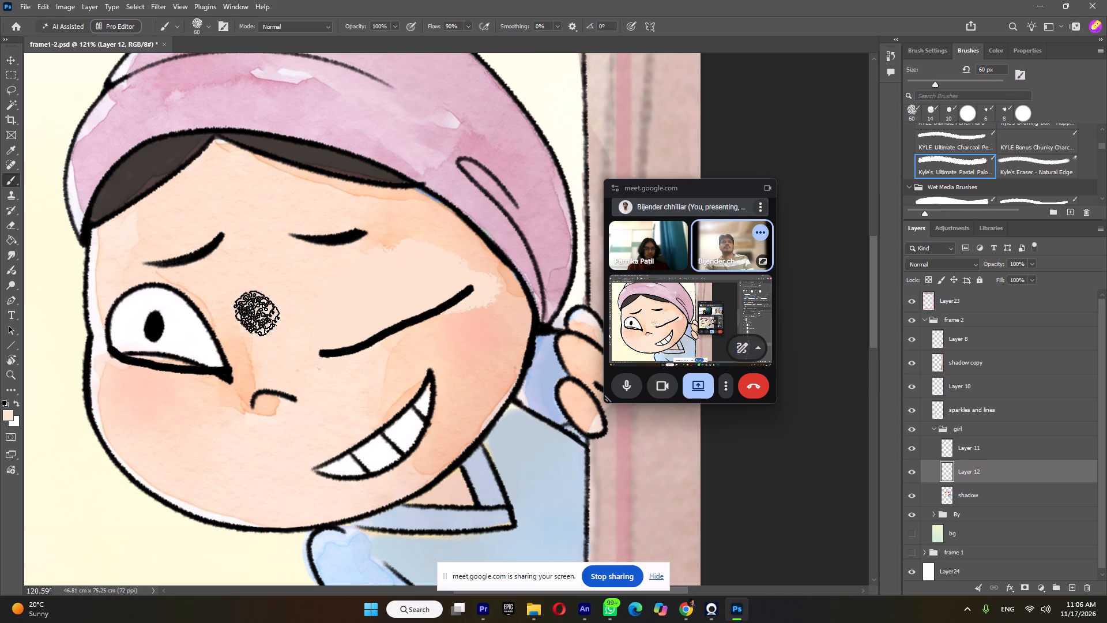
Paint the same skin colour over the open eye farther from the tree, covering its outline, white and pupil.
left_click_drag(159, 292, 119, 322)
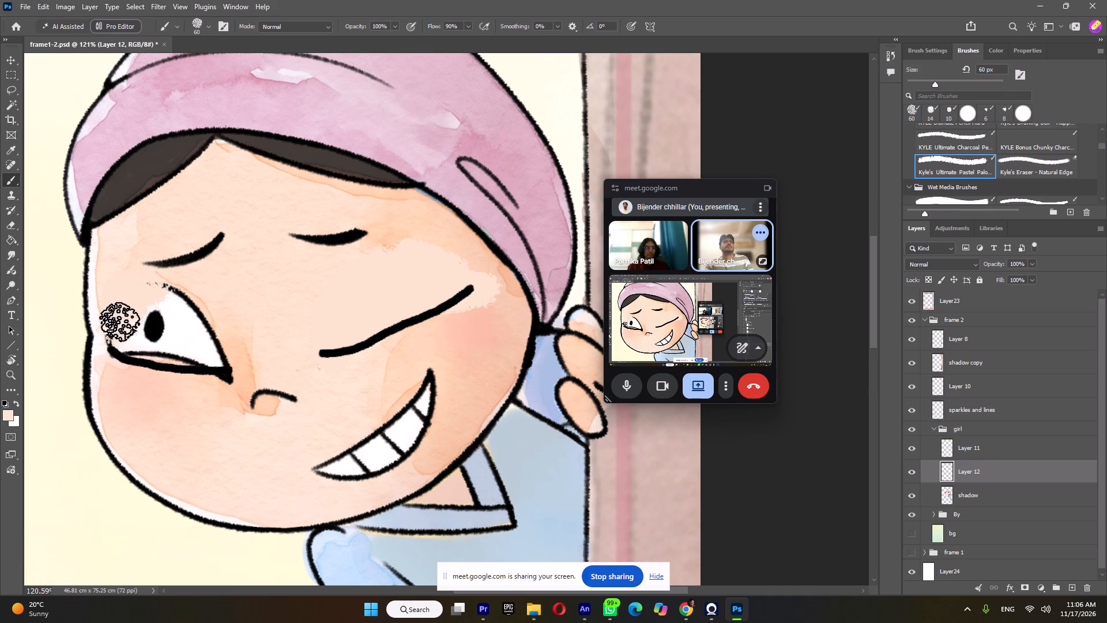
left_click_drag(119, 322, 186, 295)
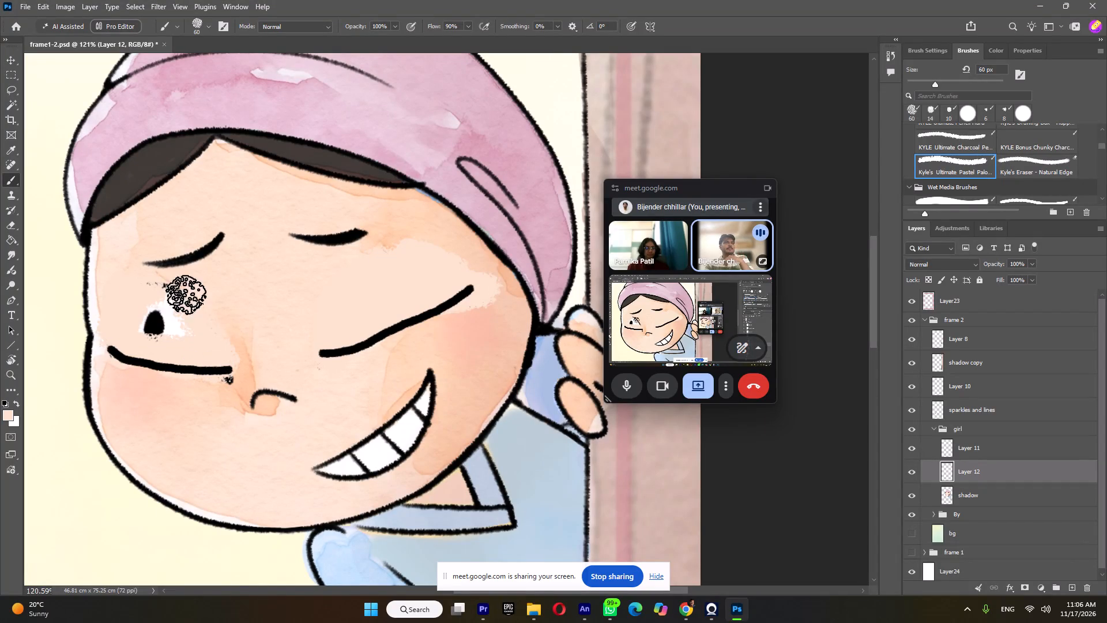
left_click_drag(186, 295, 226, 363)
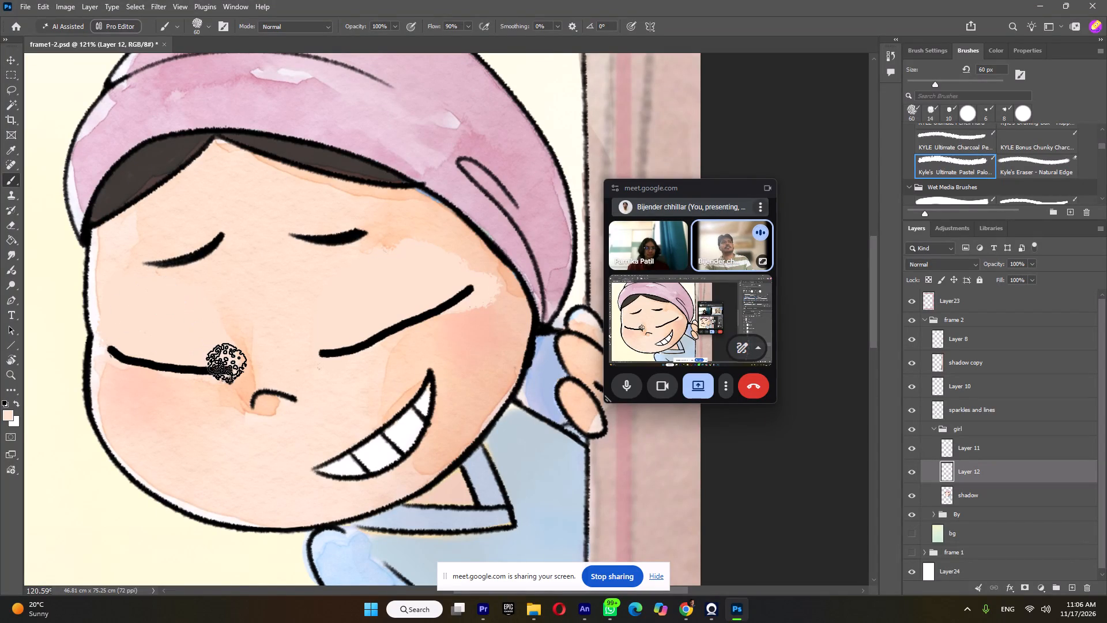
left_click_drag(226, 363, 229, 374)
scroll(355, 346, "down", 20, "alt")
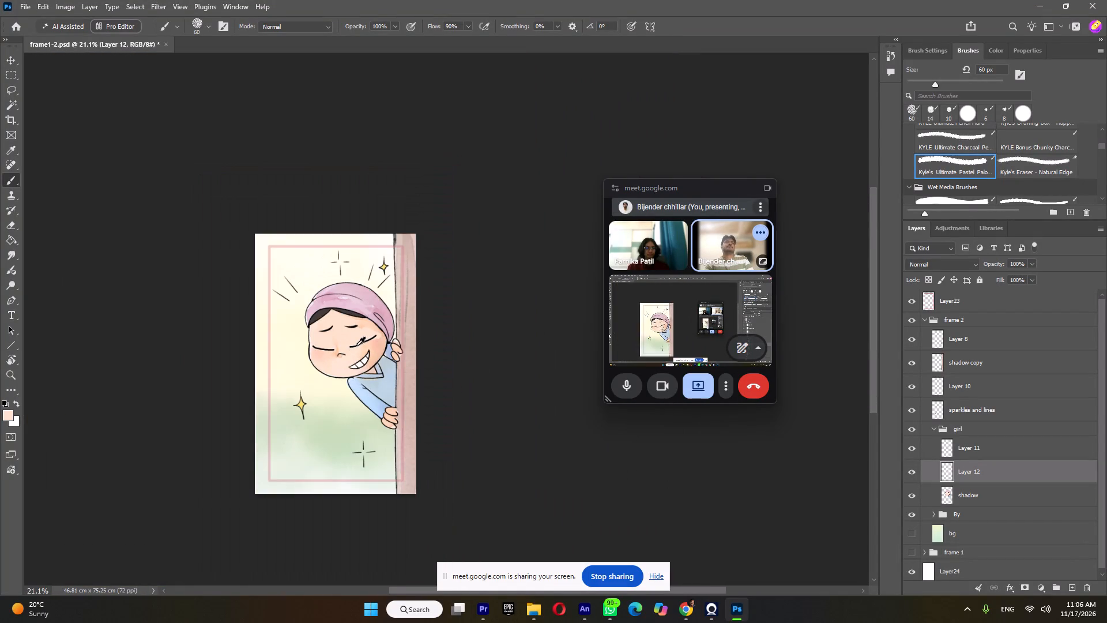
scroll(360, 347, "up", 4, "alt")
Erase the outer ends of both closed-eye lines on their layer with the 50 px eraser.
left_click(969, 448)
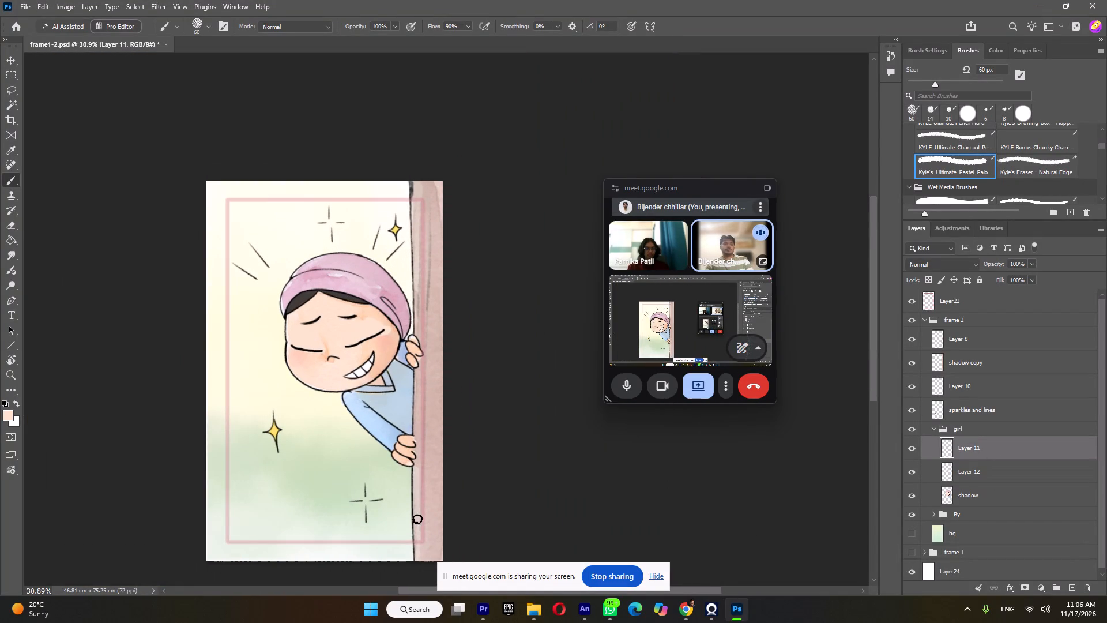
key("e")
left_click(385, 333)
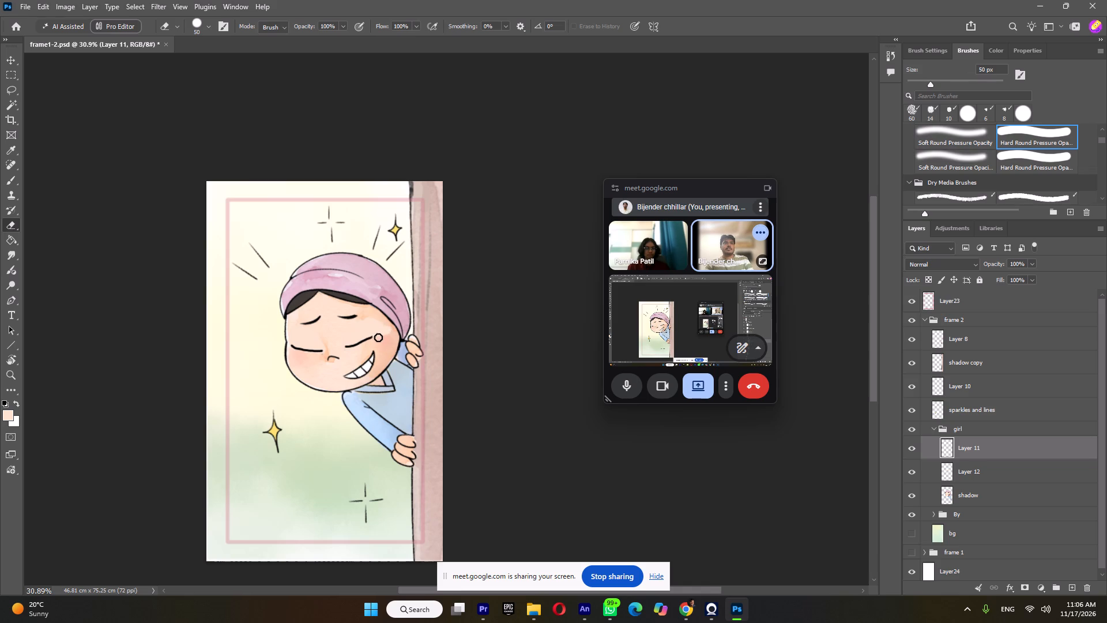
left_click_drag(291, 340, 292, 355)
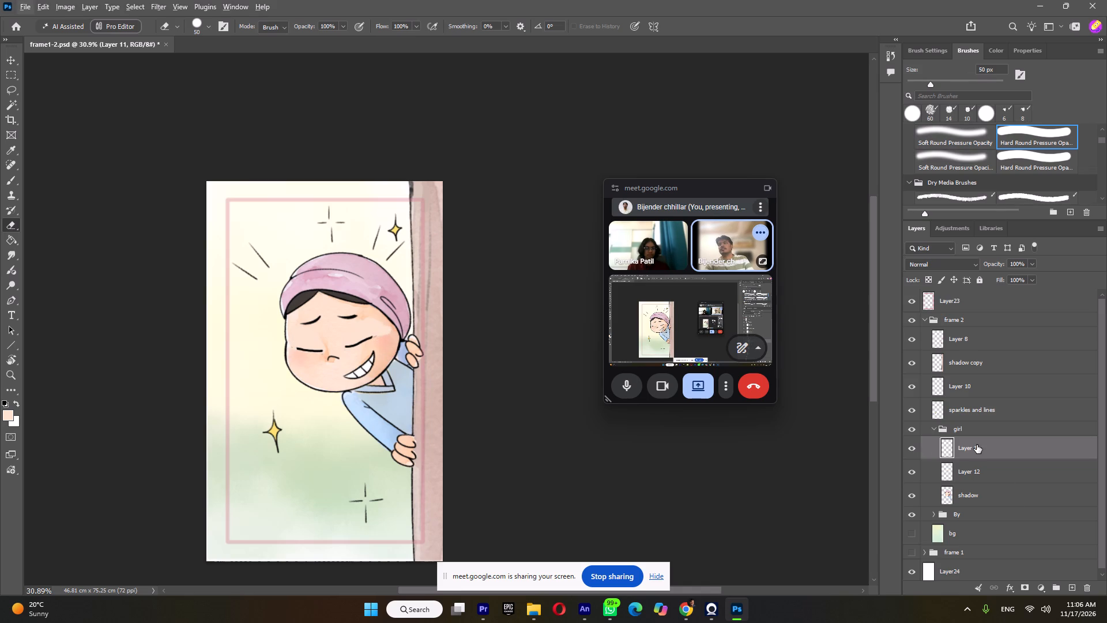
Merge the closed-eye line layer with the skin-colour layer beneath it in the girl group.
left_click(974, 469, "shift")
right_click(974, 470, "shift")
left_click(1014, 271)
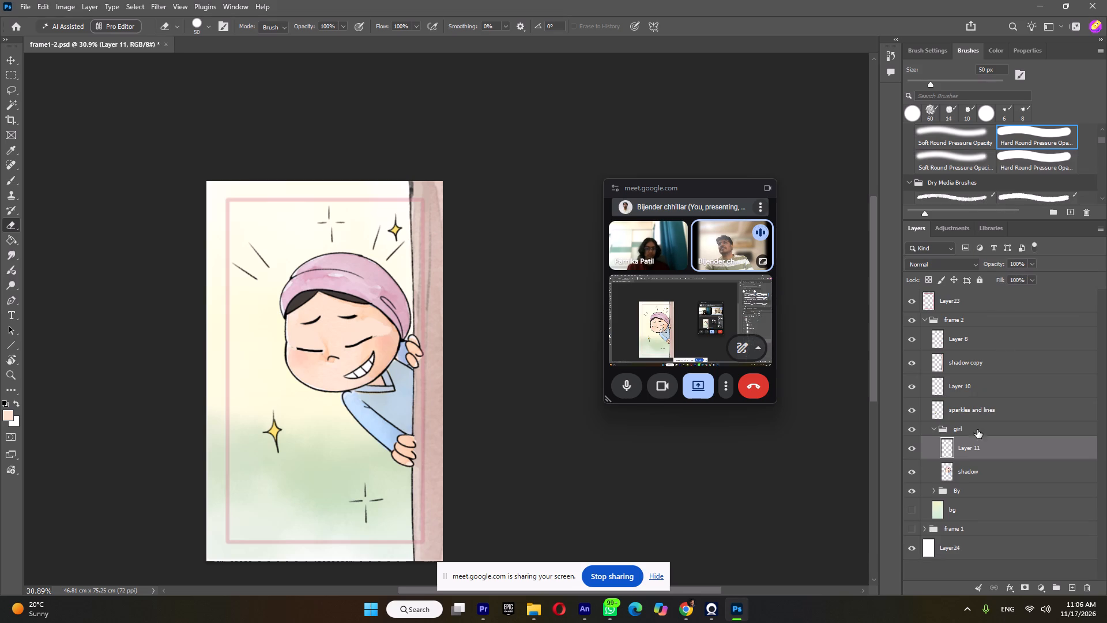
Toggle the merged closed-eye layer's visibility to preview the blink against the open eyes.
left_click(914, 451)
left_click(913, 451)
left_click(913, 451)
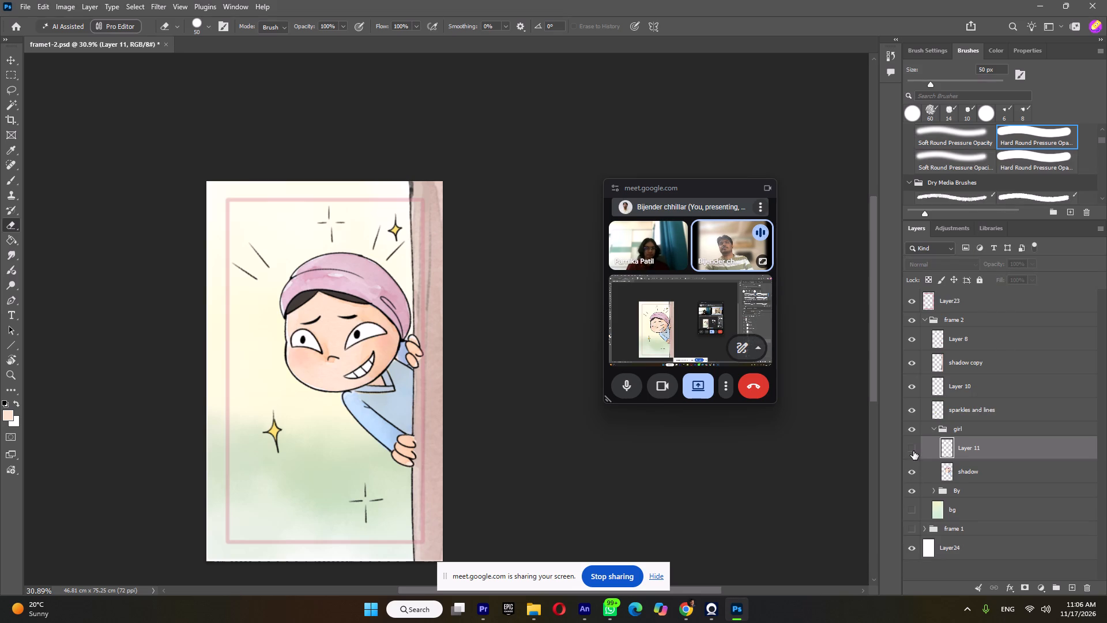
left_click(913, 451)
scroll(927, 429, "up", 7)
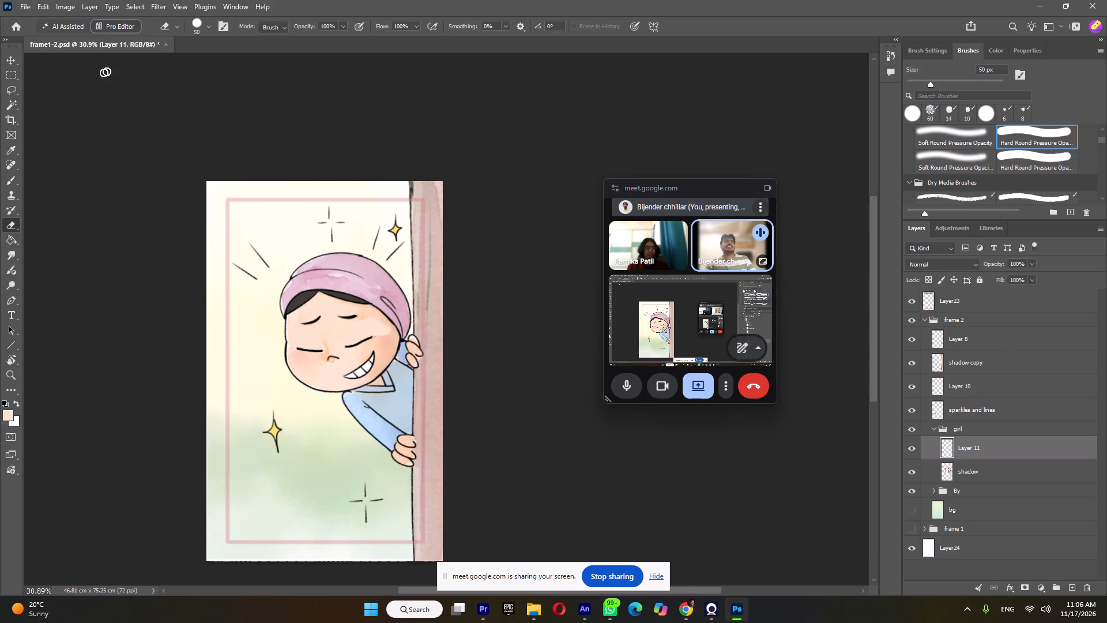
Close the frame1-2.psd document.
left_click(166, 47)
left_click(549, 224)
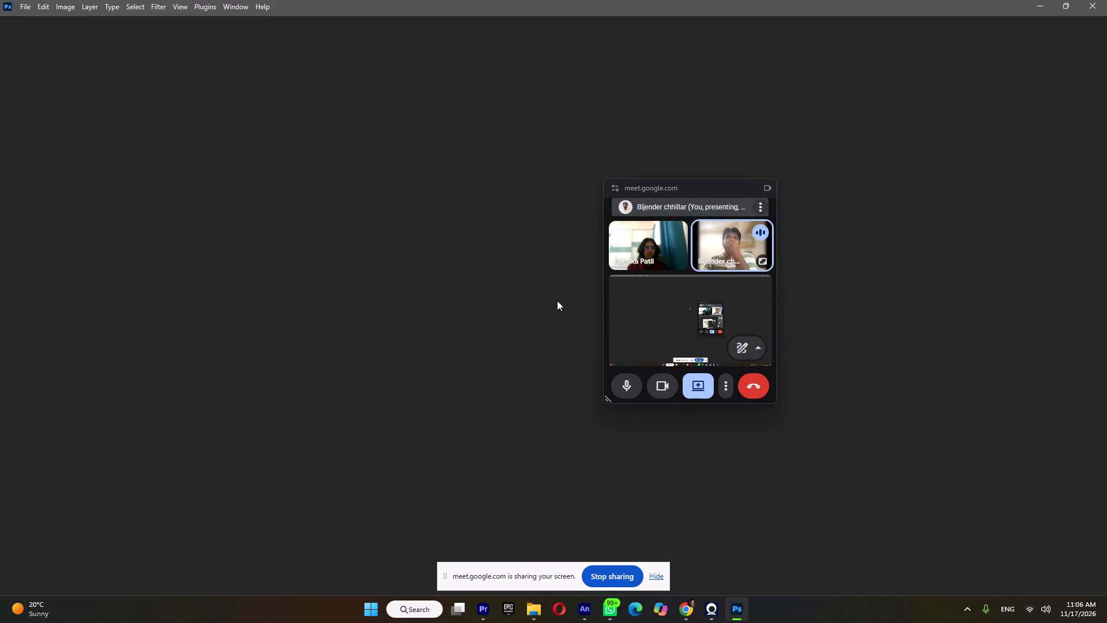
Switch to File Explorer and open 3-6.psd from the km24 files folder.
left_click(534, 608)
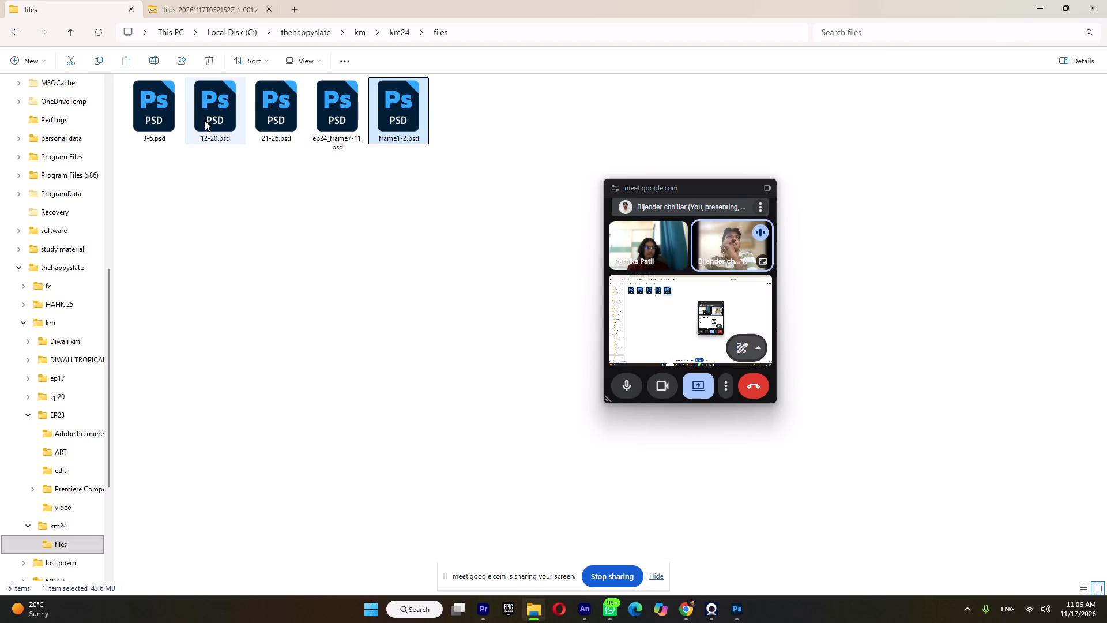
double_click(164, 114)
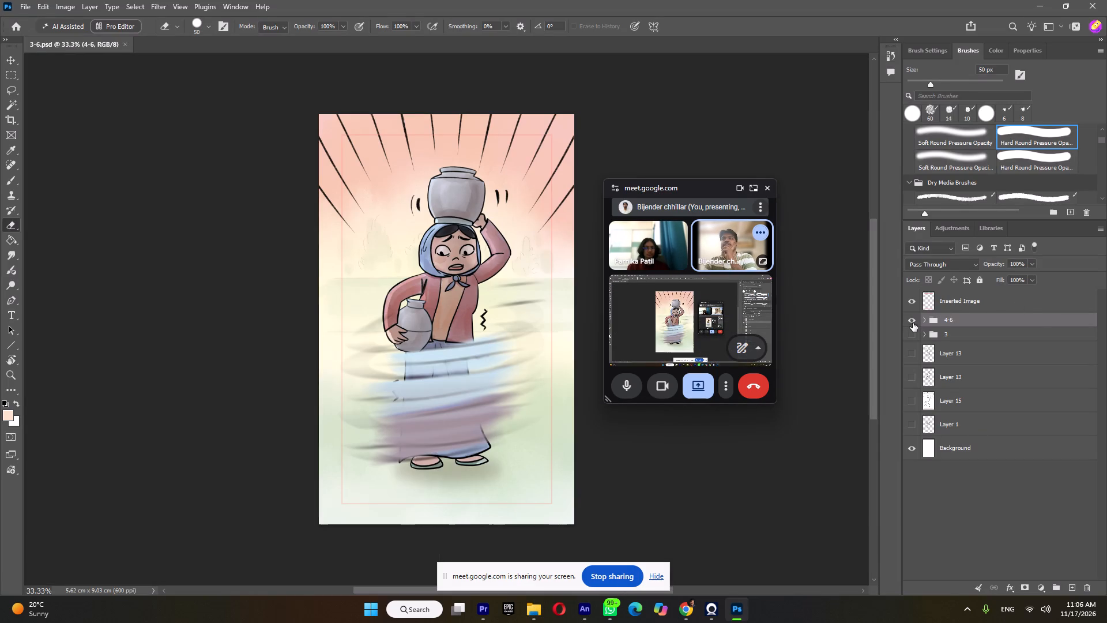
Hide group 4-6 and show group 3.
left_click(912, 314)
left_click(913, 332)
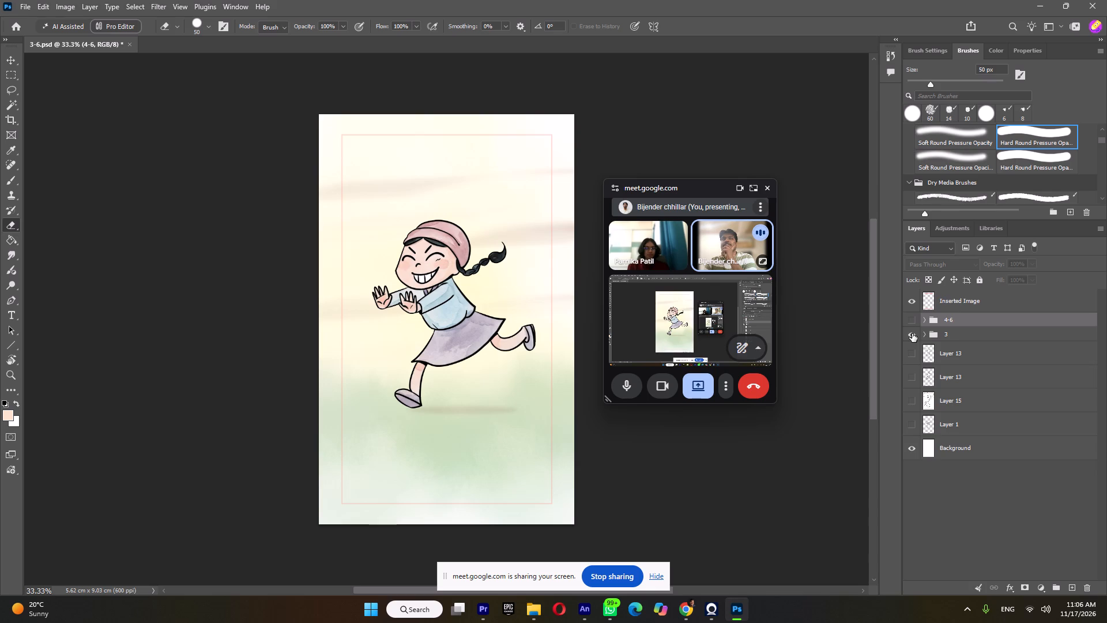
Toggle the sketch layers beneath group 3, both named Layer 13, plus Layer 15 and Layer 1, to examine their contents.
left_click(916, 354)
left_click(916, 354)
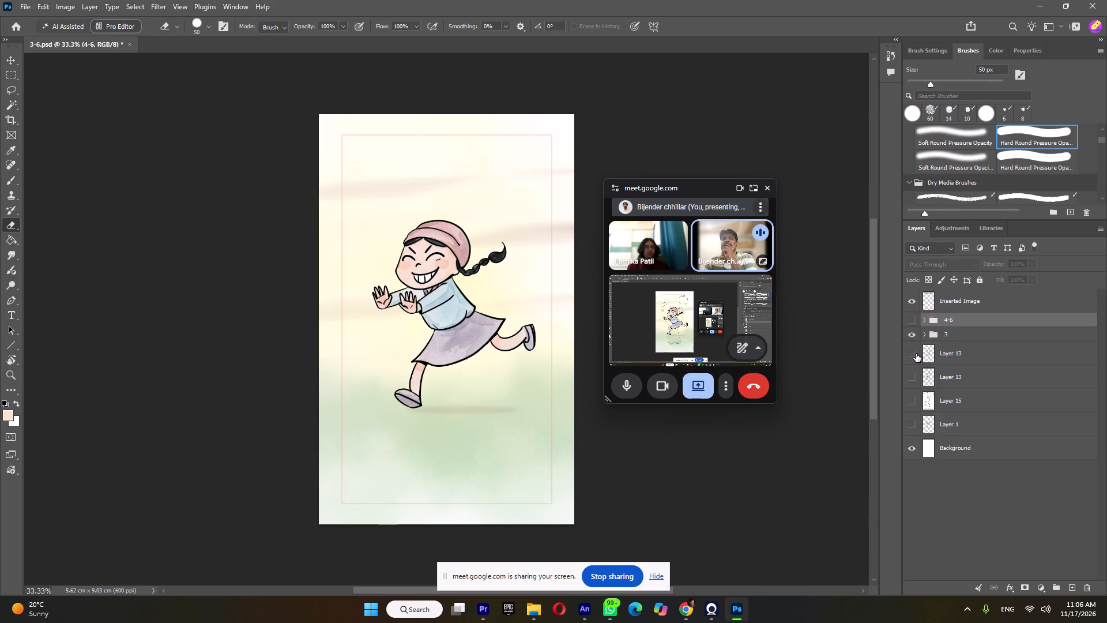
left_click(915, 353)
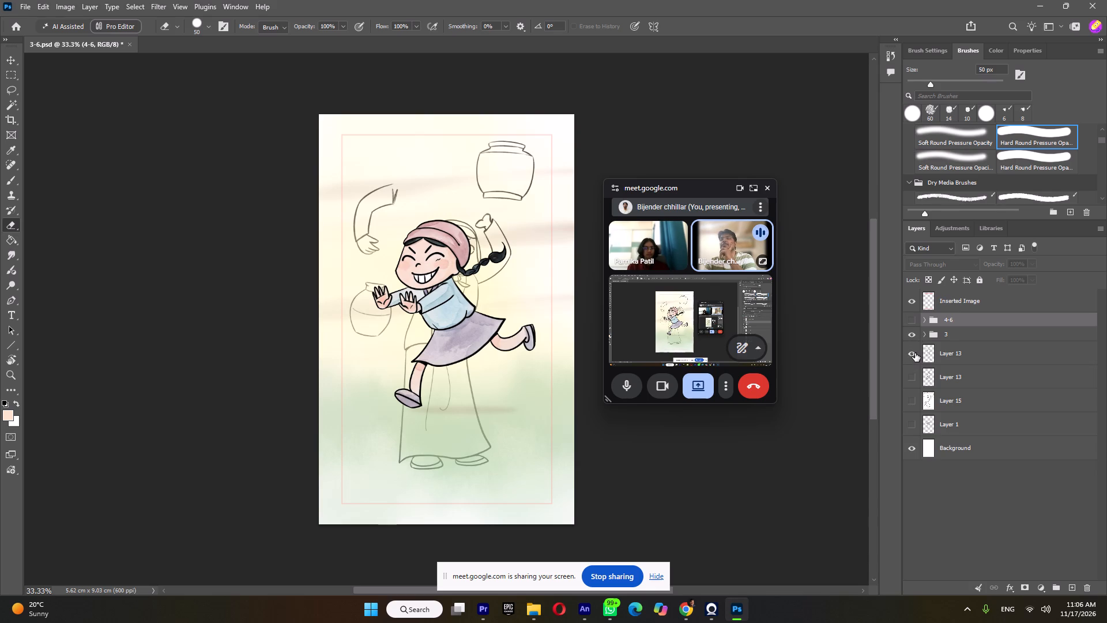
left_click(915, 353)
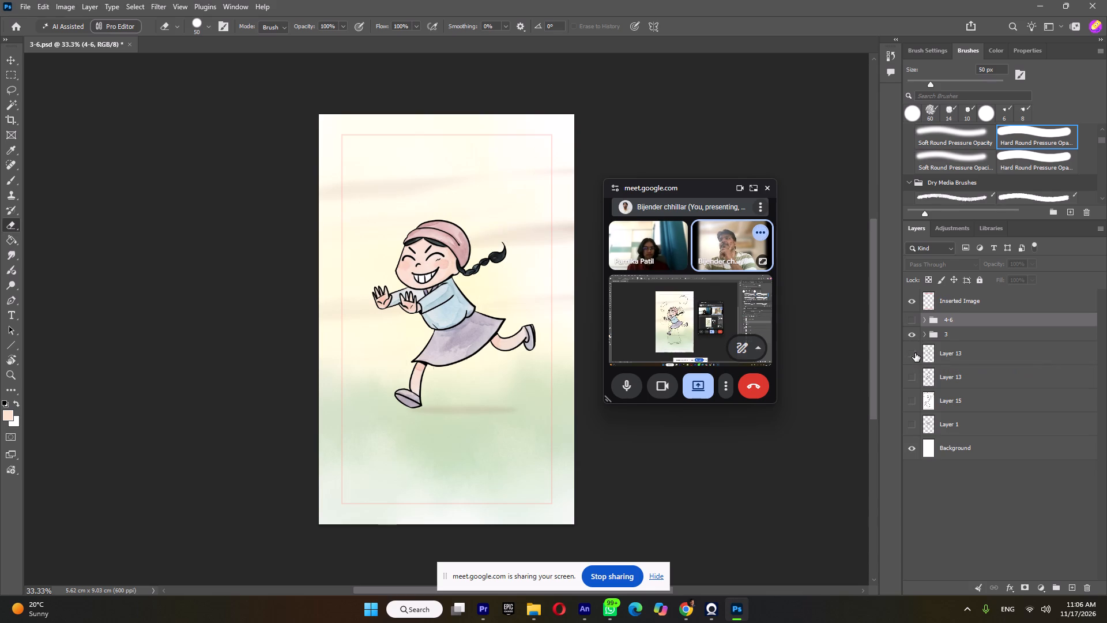
left_click(914, 359)
left_click(952, 360)
left_click(914, 380)
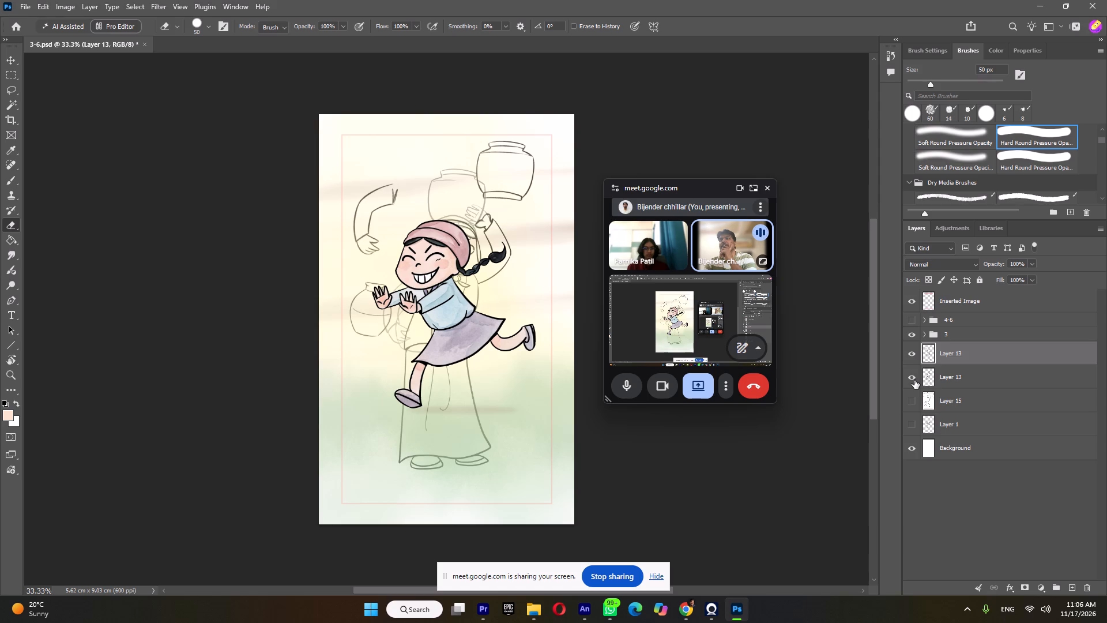
left_click(914, 374)
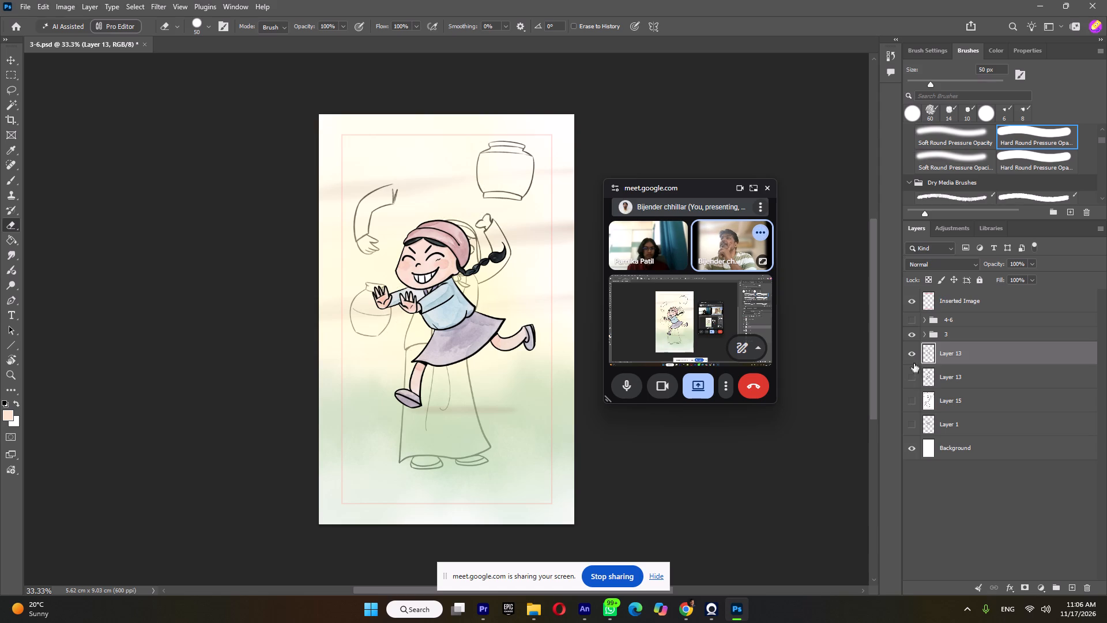
left_click(912, 352)
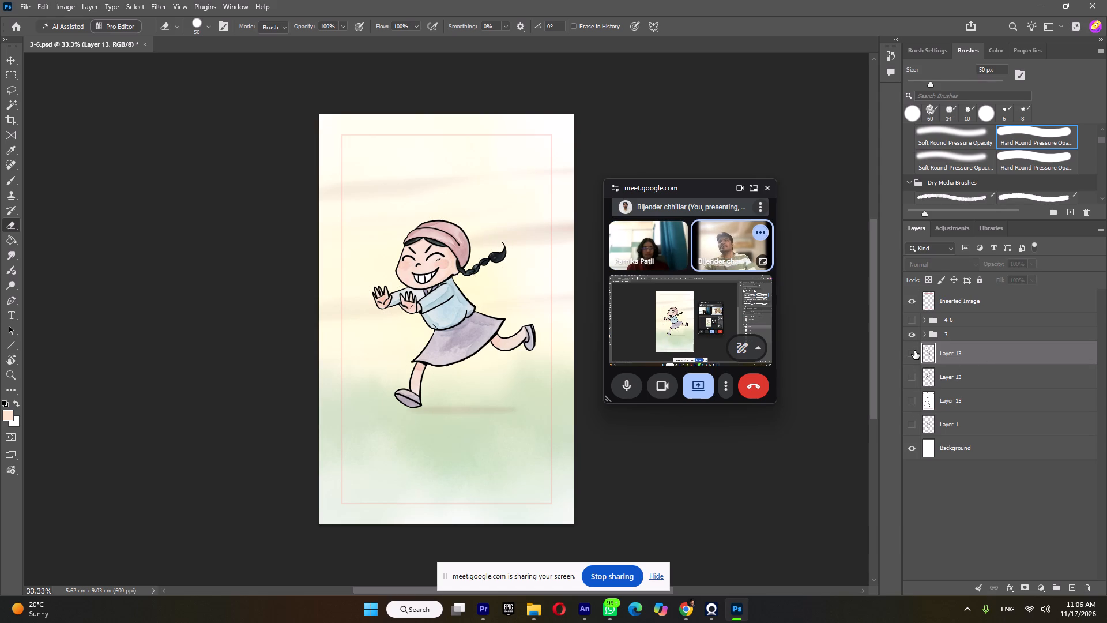
left_click(914, 351)
left_click(913, 384)
left_click(909, 408)
left_click(917, 425)
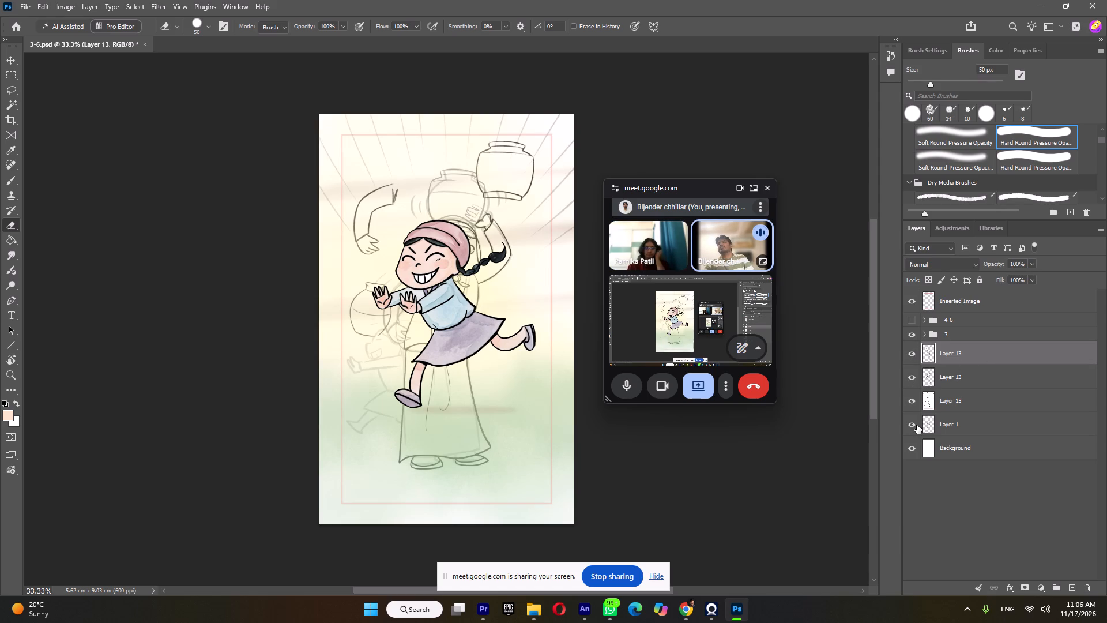
left_click(914, 424)
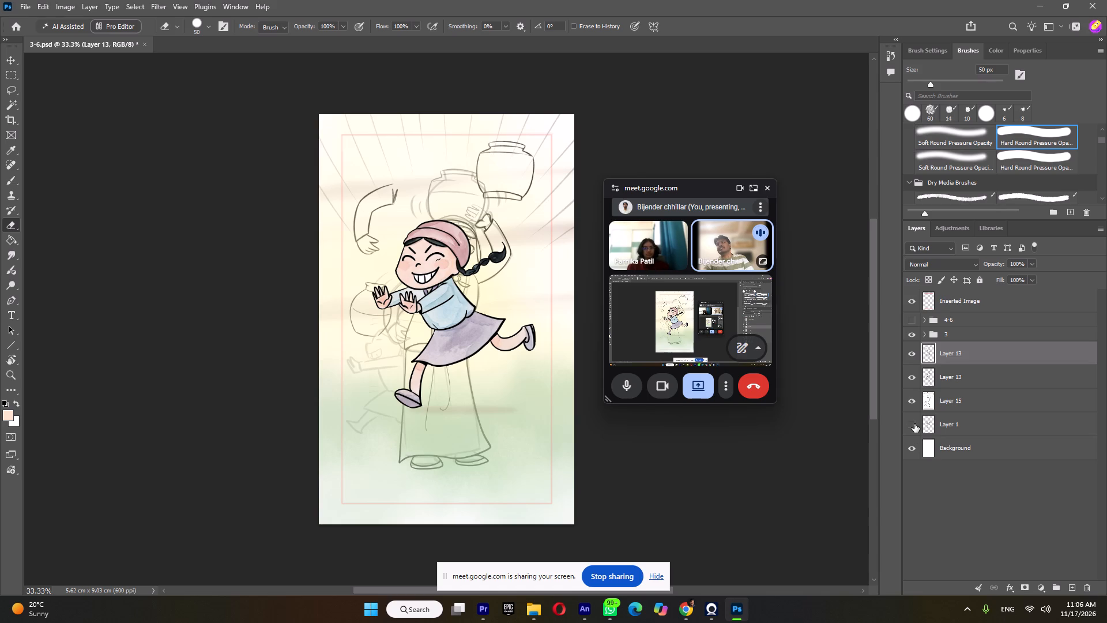
left_click(912, 390)
left_click(911, 372)
left_click(913, 358)
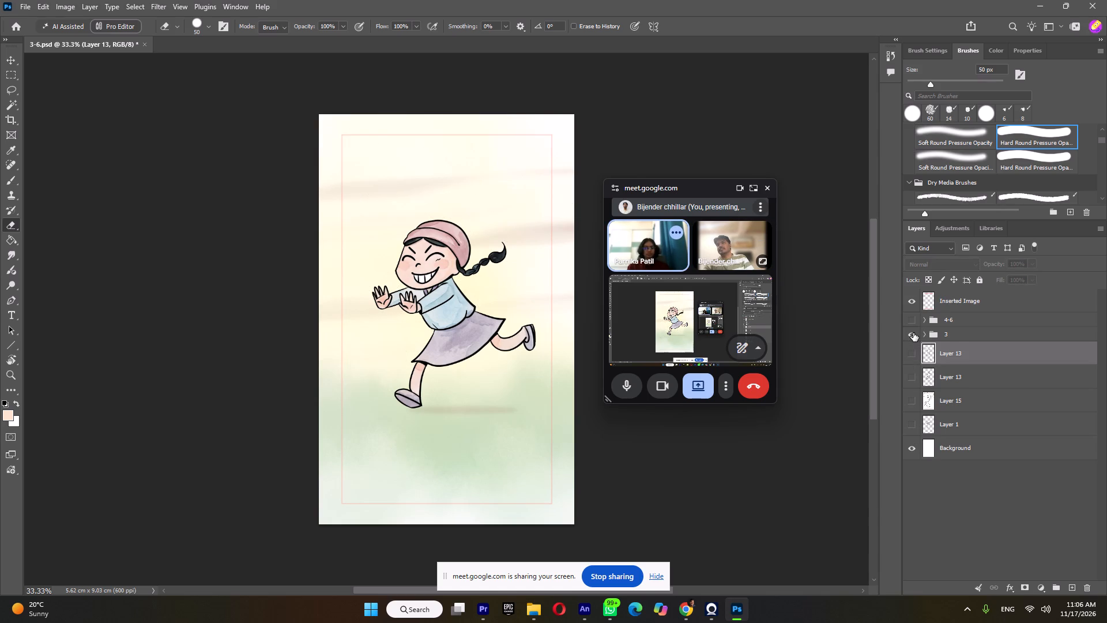
Expand group 3 and toggle the visibility of the group and its girl subgroup to check what they hold.
left_click(913, 333)
left_click(913, 333)
left_click(927, 333)
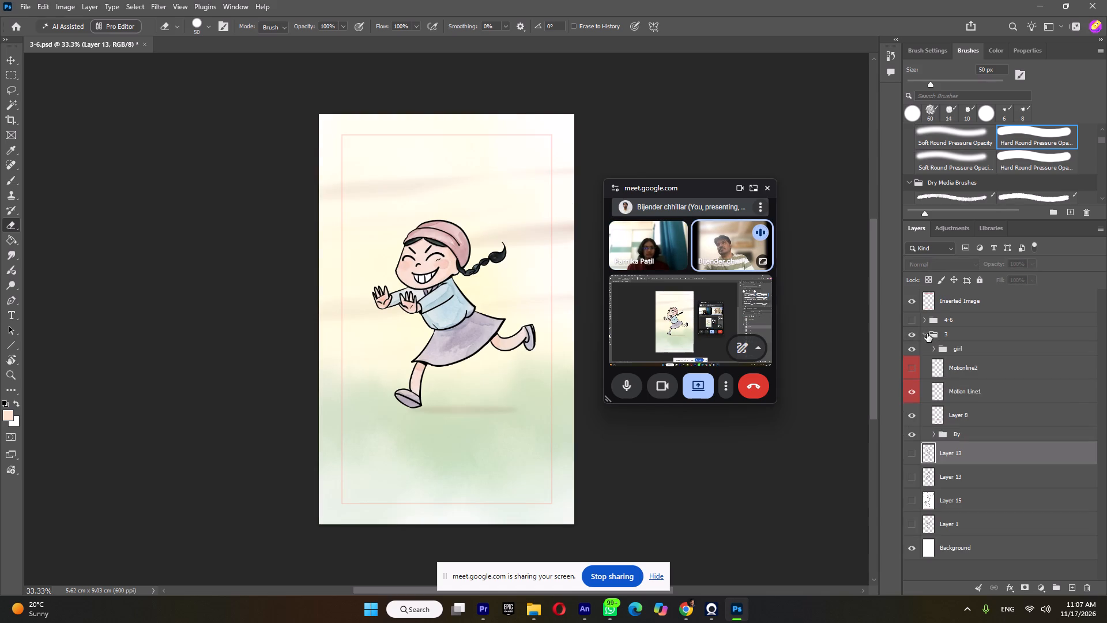
left_click(916, 348)
left_click(913, 349)
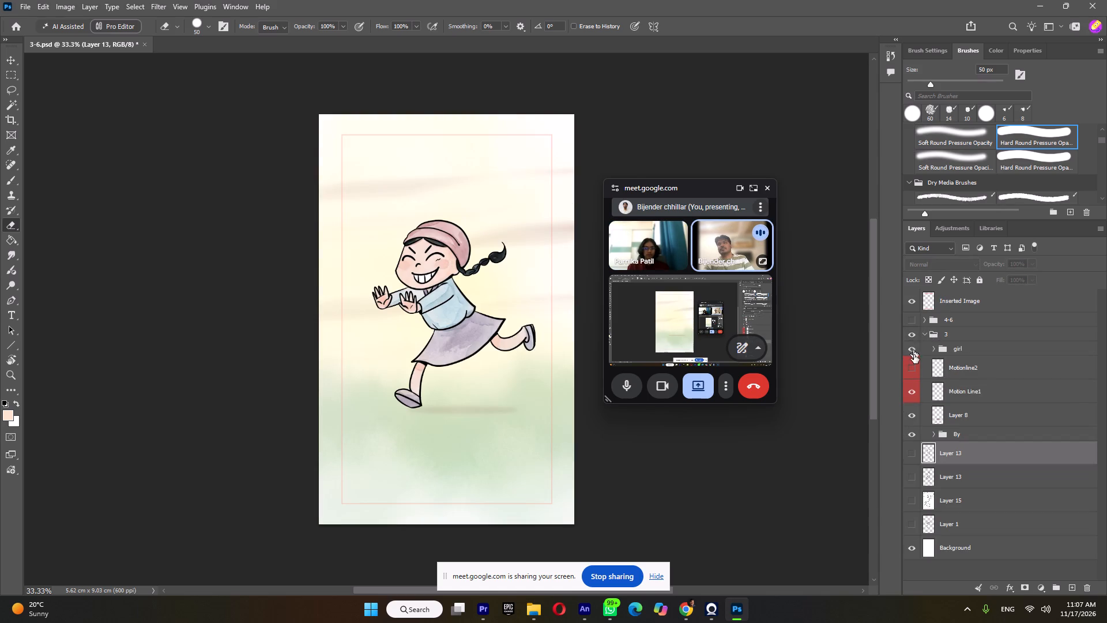
Alternate the visibility of Motionline2 and Motion Line1 to preview the background motion effect, leaving only Motionline2 shown.
left_click(913, 367)
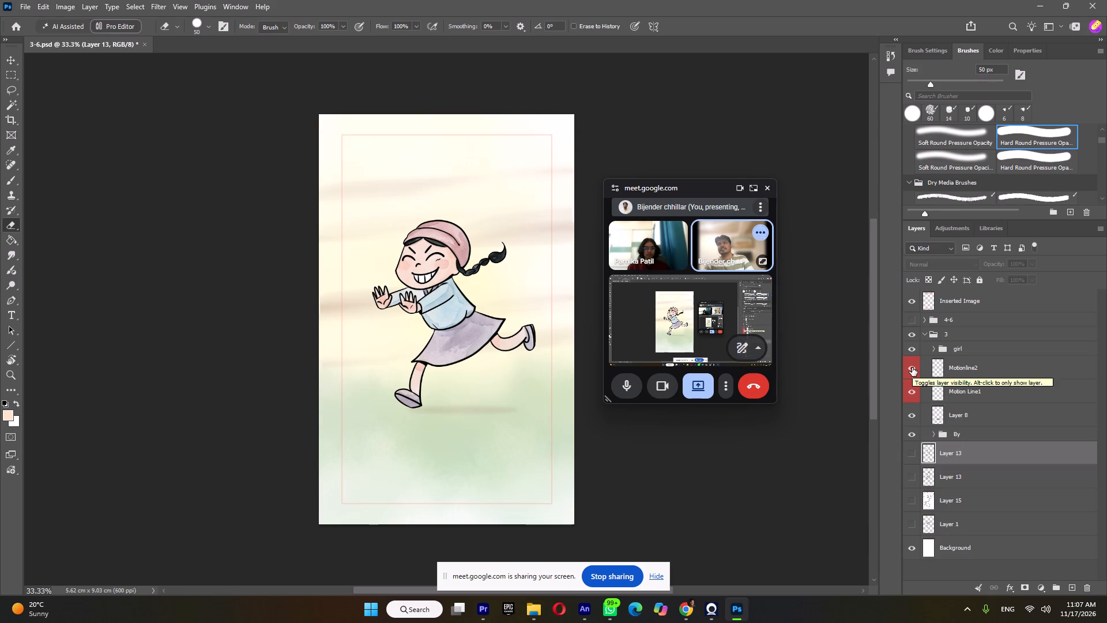
left_click(915, 368)
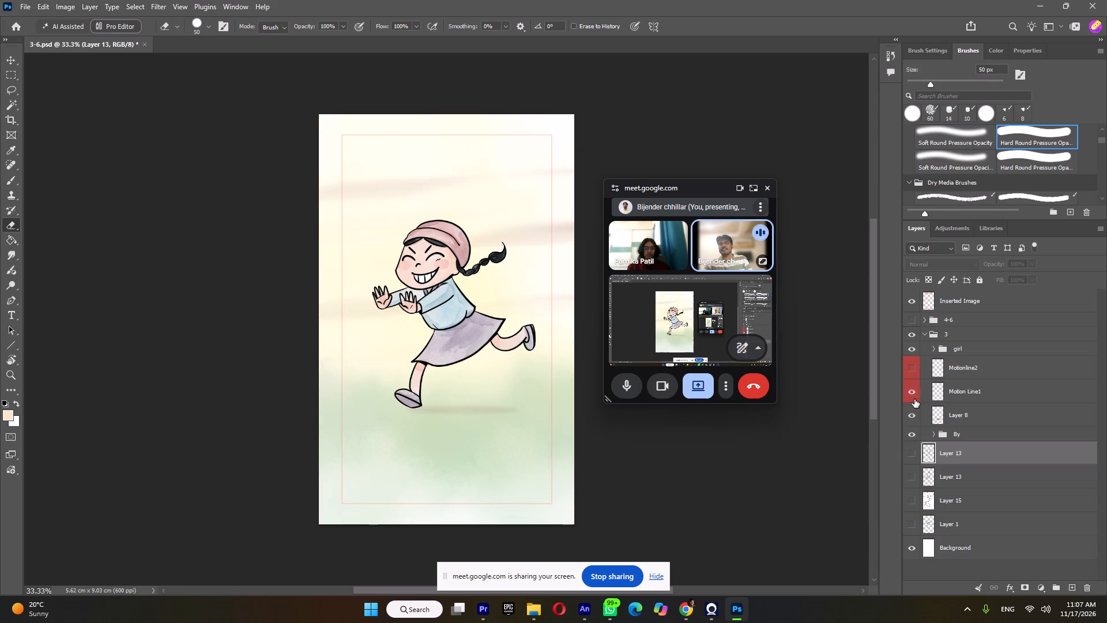
left_click(914, 399)
left_click(914, 397)
left_click(917, 371)
left_click(917, 371)
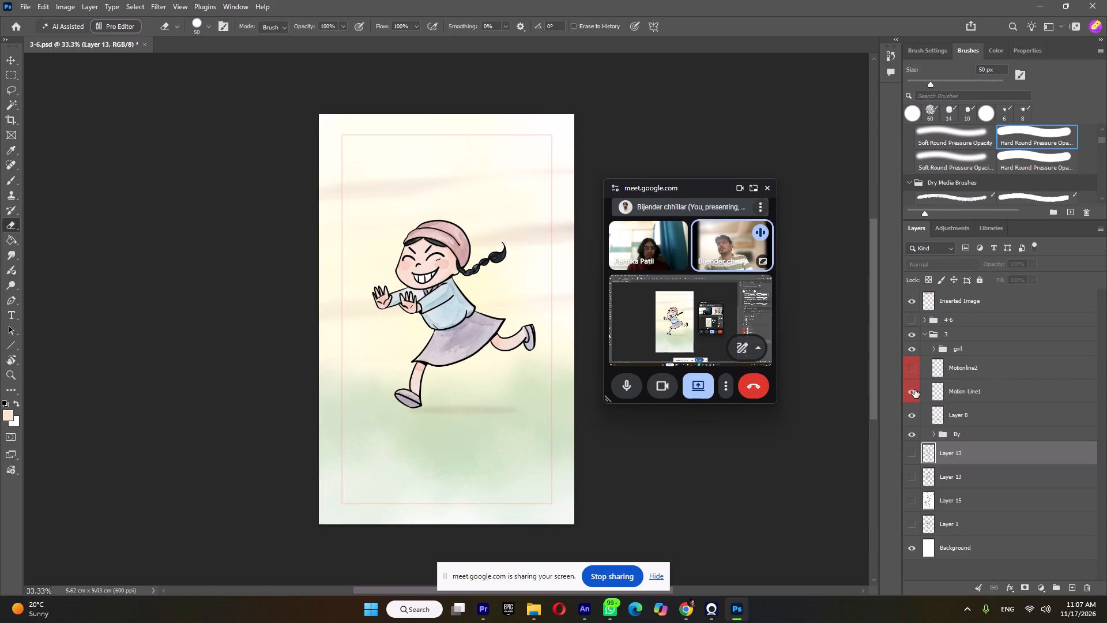
left_click(912, 391)
left_click(914, 361)
left_click(915, 388)
left_click(916, 366)
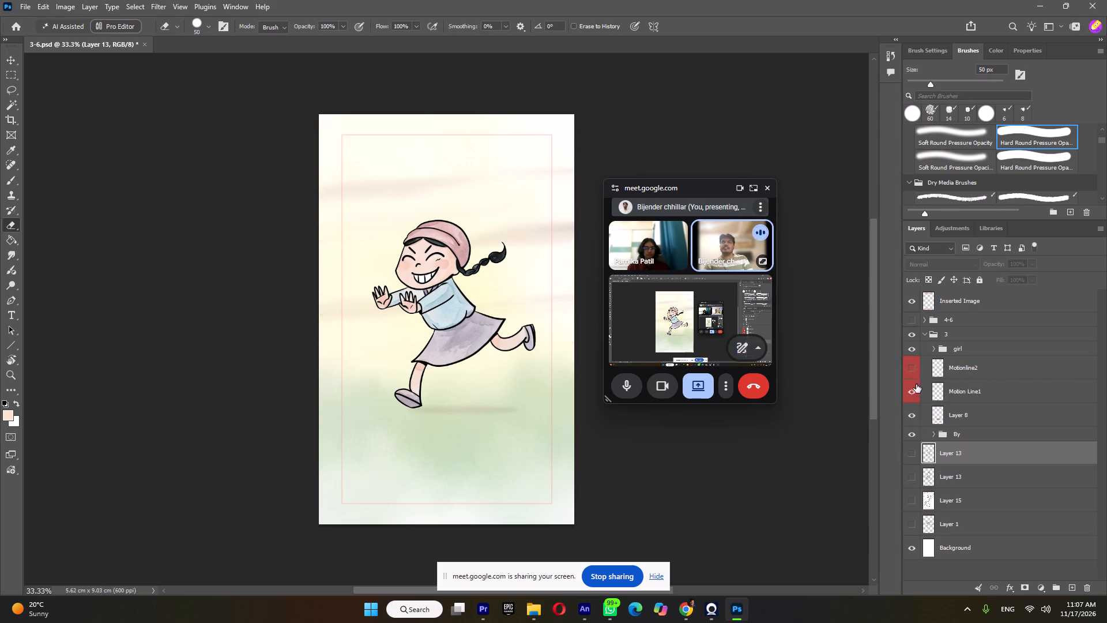
left_click(916, 393)
left_click(917, 369)
left_click(913, 396)
left_click(917, 374)
left_click(917, 391)
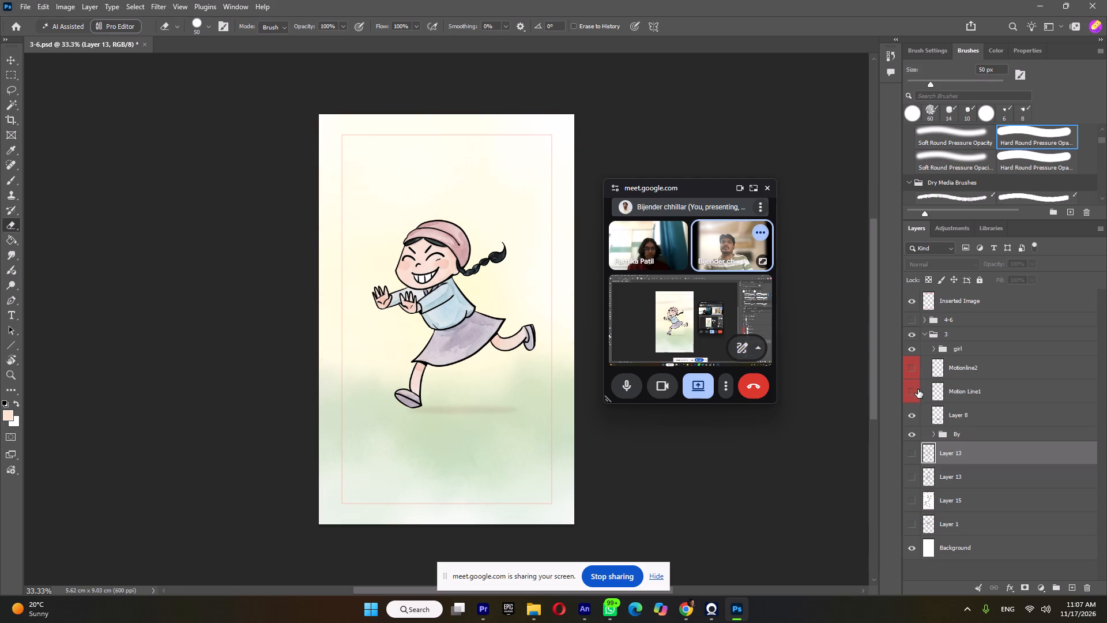
left_click(917, 371)
Toggle Layer 8 and the By group in group 3 to examine the ground shadow and background.
left_click(916, 414)
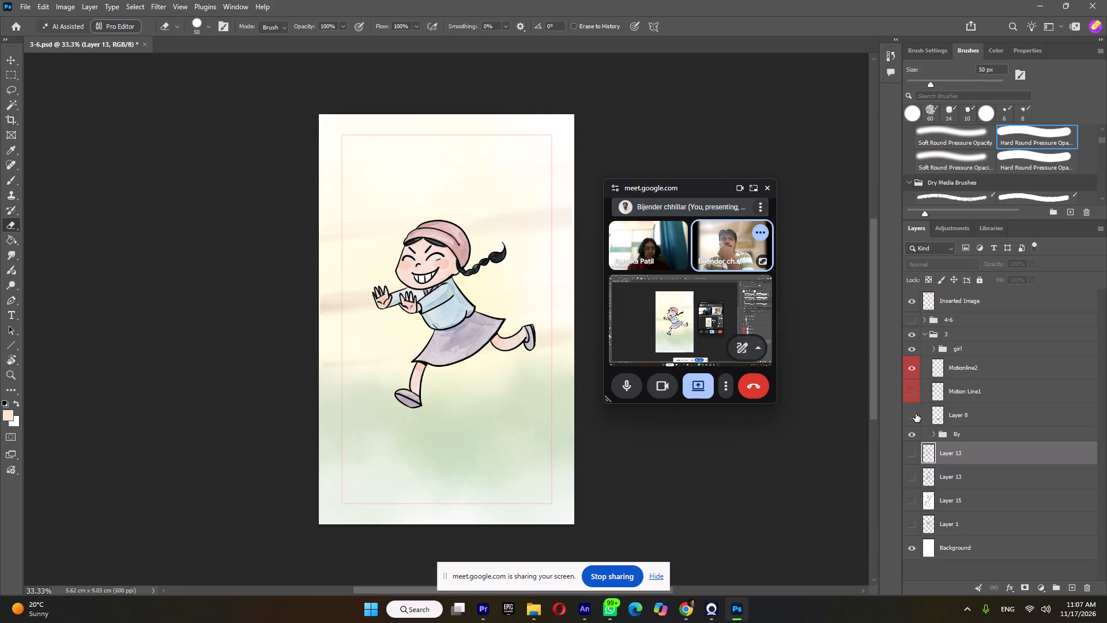
left_click(916, 414)
left_click(914, 444)
left_click(914, 445)
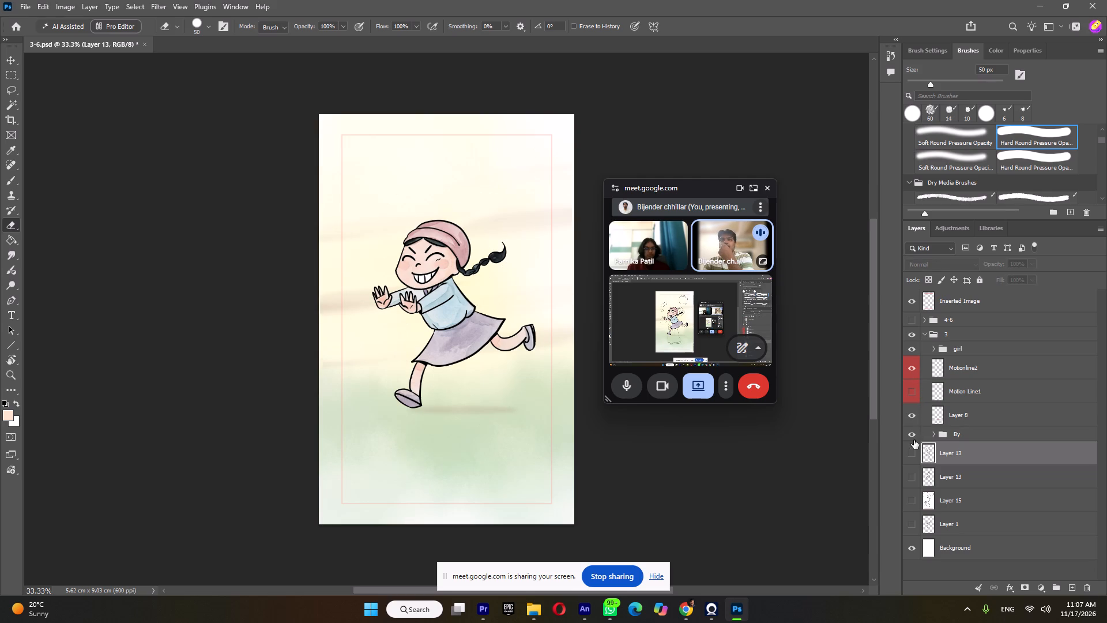
left_click(914, 433)
left_click(914, 433)
Merge the By background group inside group 3 into a single layer.
left_click(977, 436)
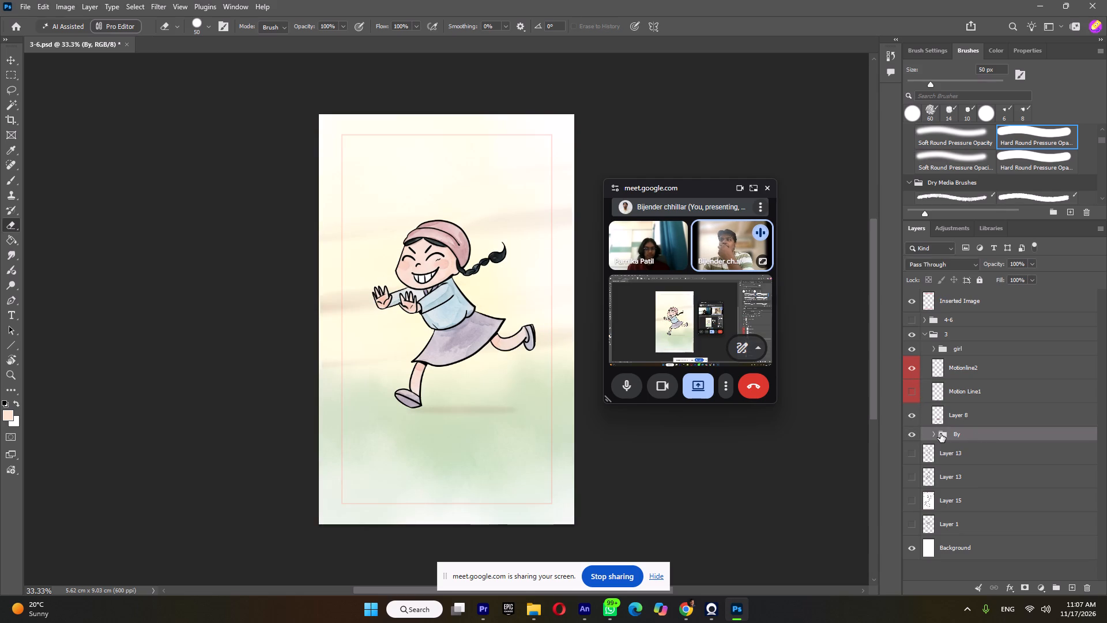
left_click(935, 434)
left_click(935, 434)
right_click(962, 430)
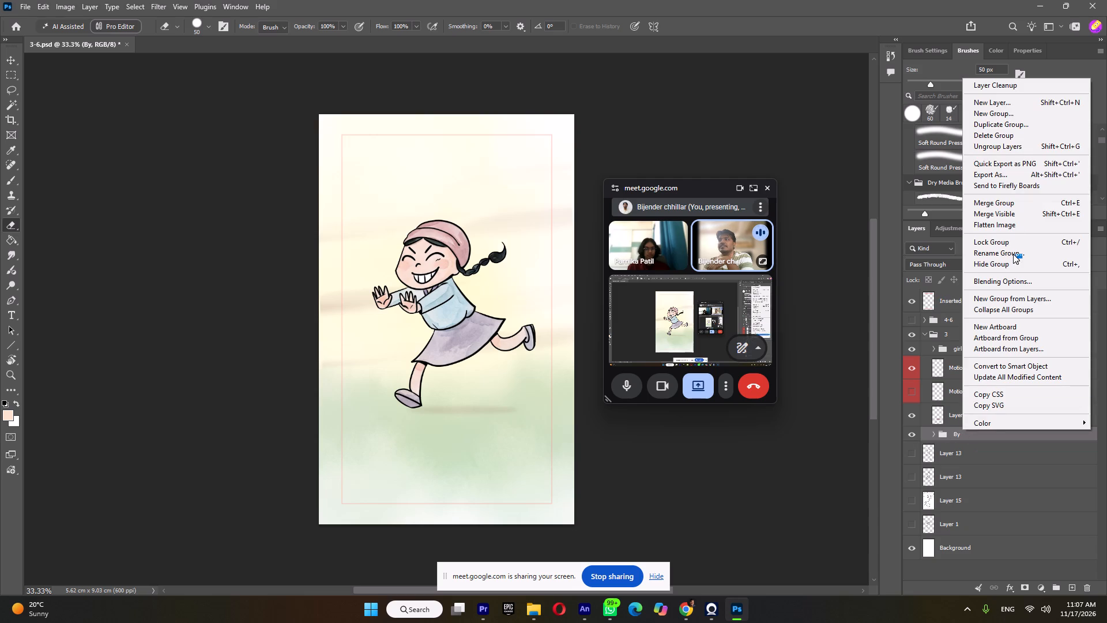
left_click(1008, 201)
scroll(955, 406, "up", 2)
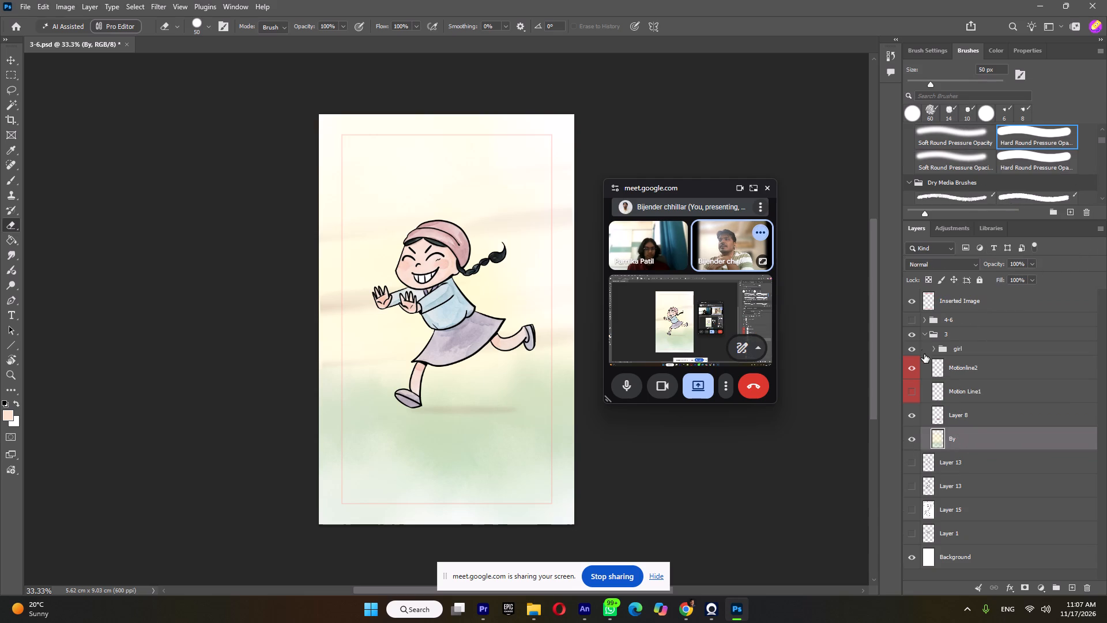
Expand the girl group and toggle its two From selection layers to examine how the arm and body are separated.
left_click(913, 352)
left_click(911, 351)
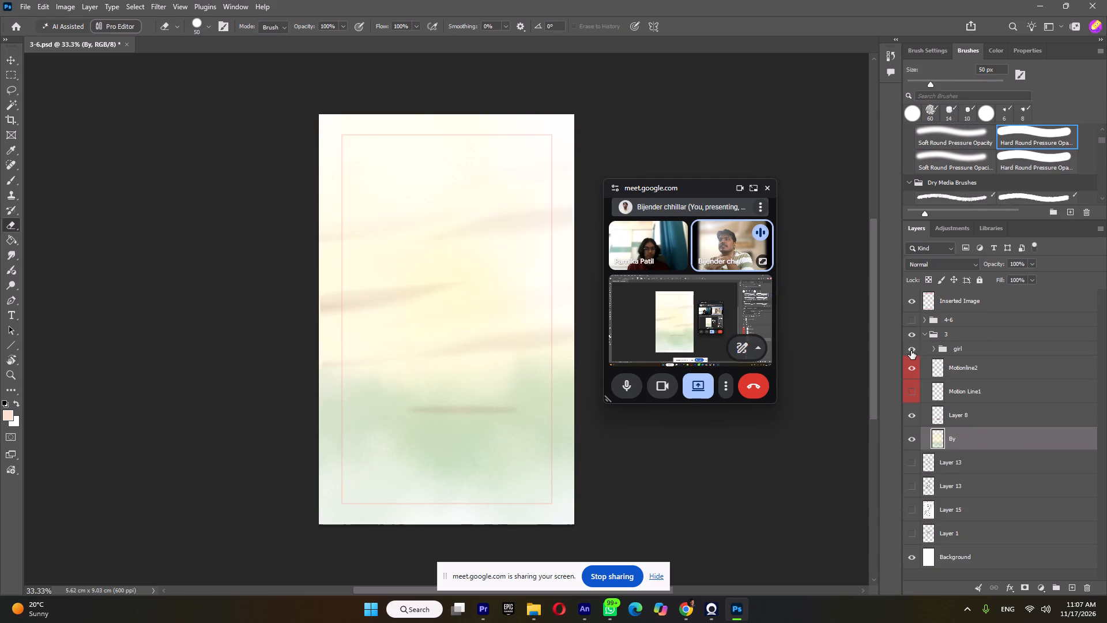
left_click(935, 353)
left_click(913, 367)
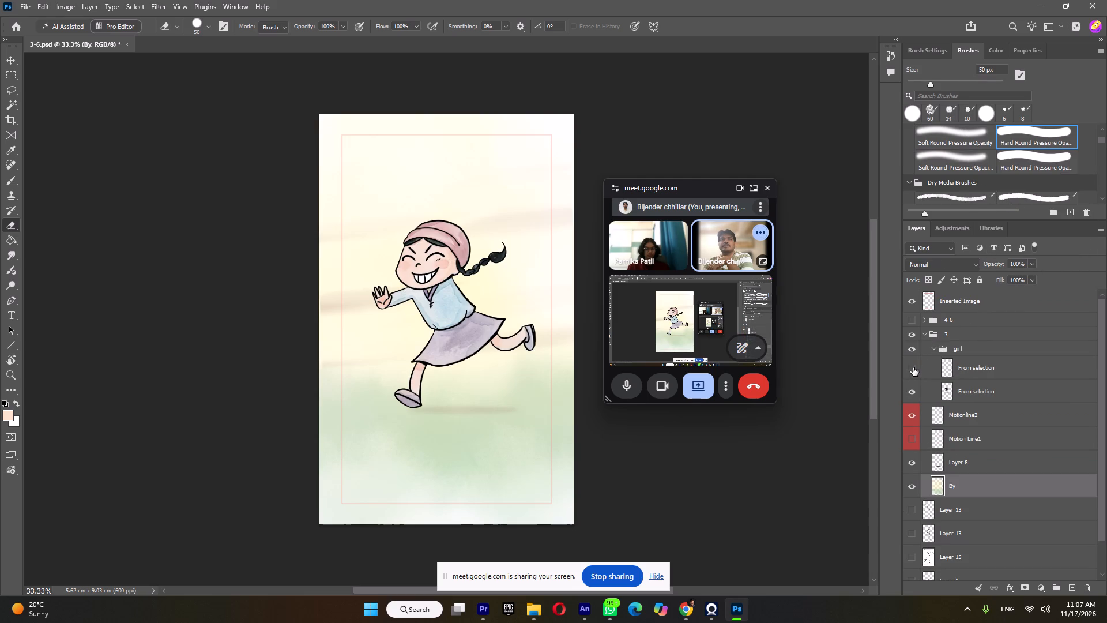
left_click(913, 367)
left_click(914, 395)
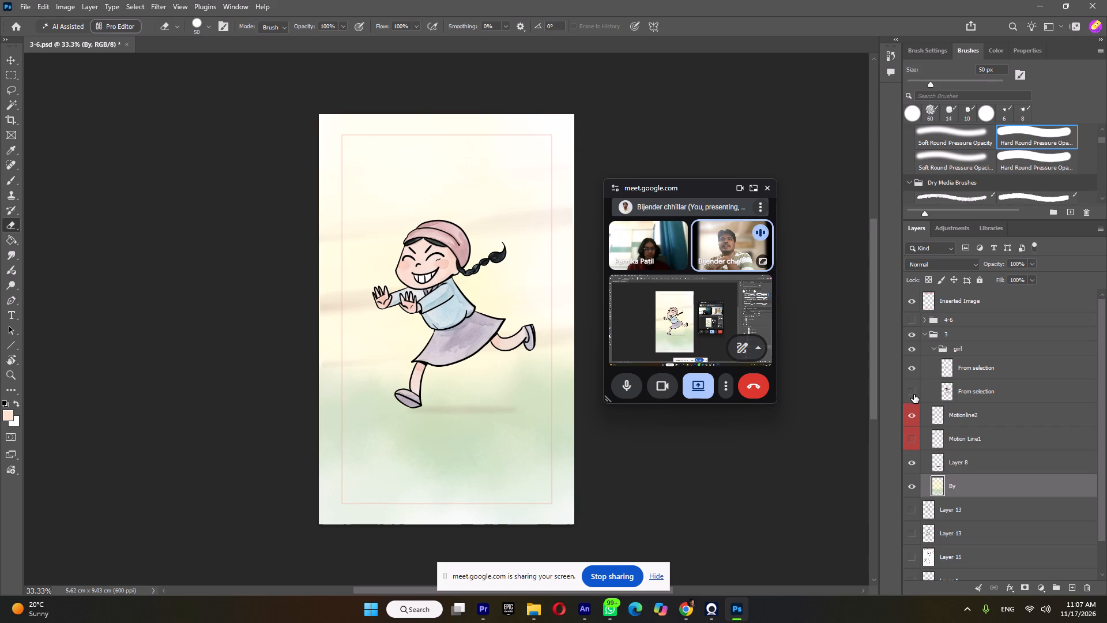
left_click(914, 395)
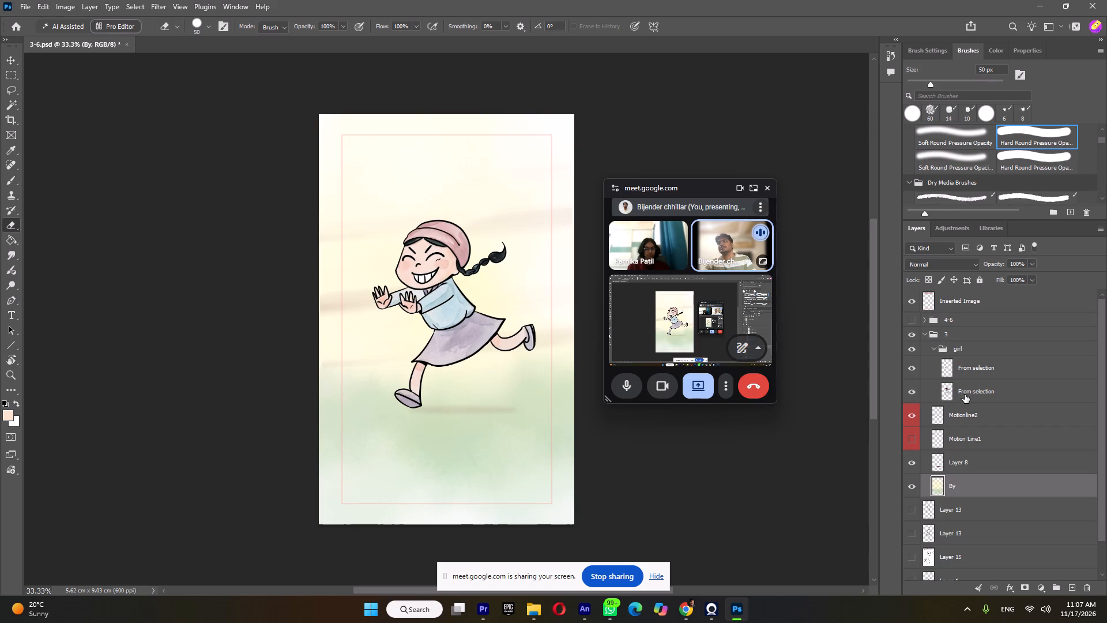
Lasso the girl's front leg below the skirt on the lower From selection layer and cut it in place onto a new layer.
left_click(965, 395)
left_click(12, 91)
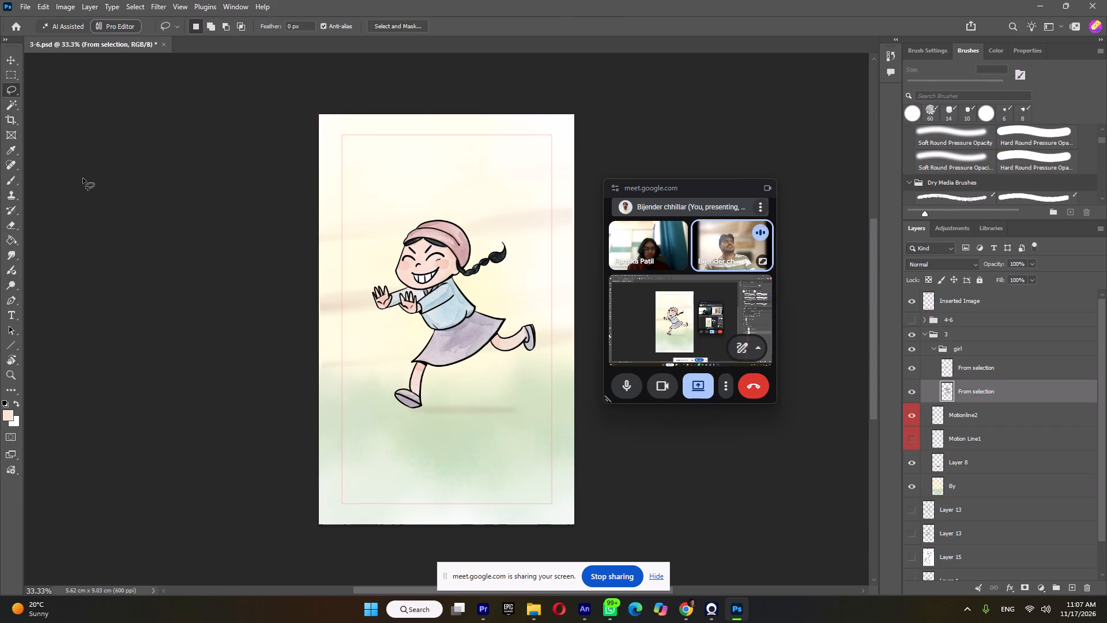
scroll(428, 374, "up", 14, "alt")
left_click_drag(377, 326, 386, 322)
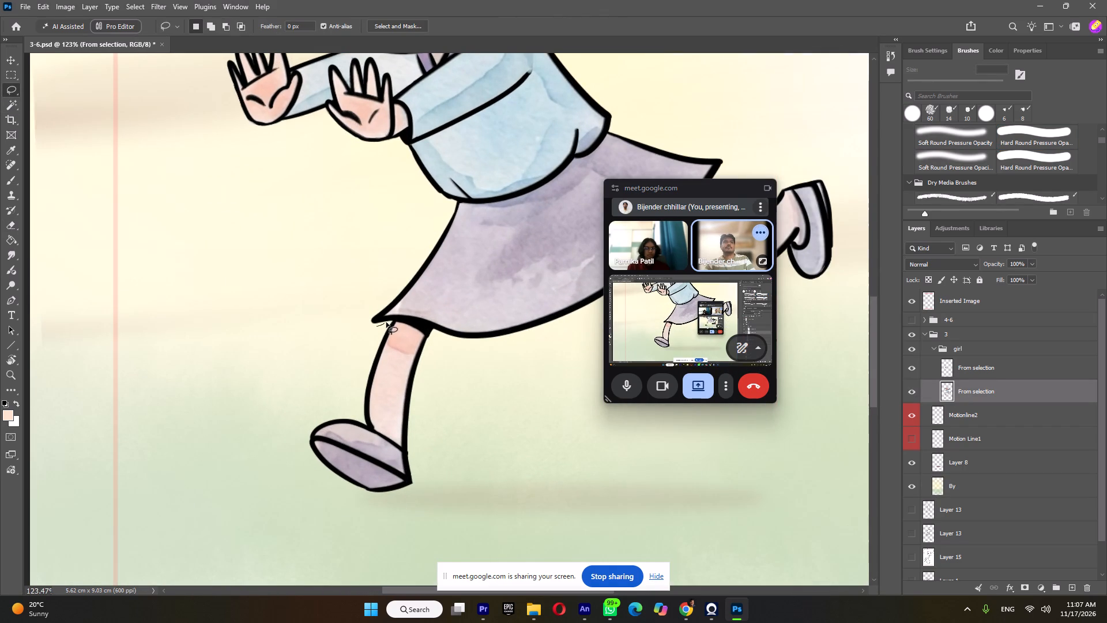
left_click_drag(386, 322, 455, 401)
left_click_drag(455, 401, 382, 321)
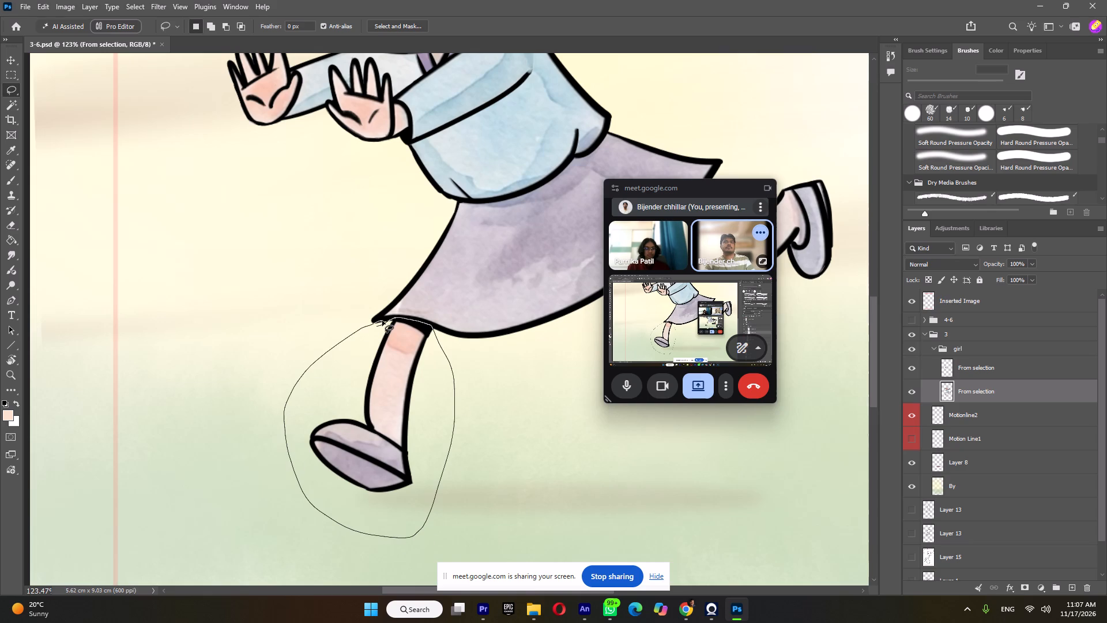
left_click_drag(382, 321, 383, 325)
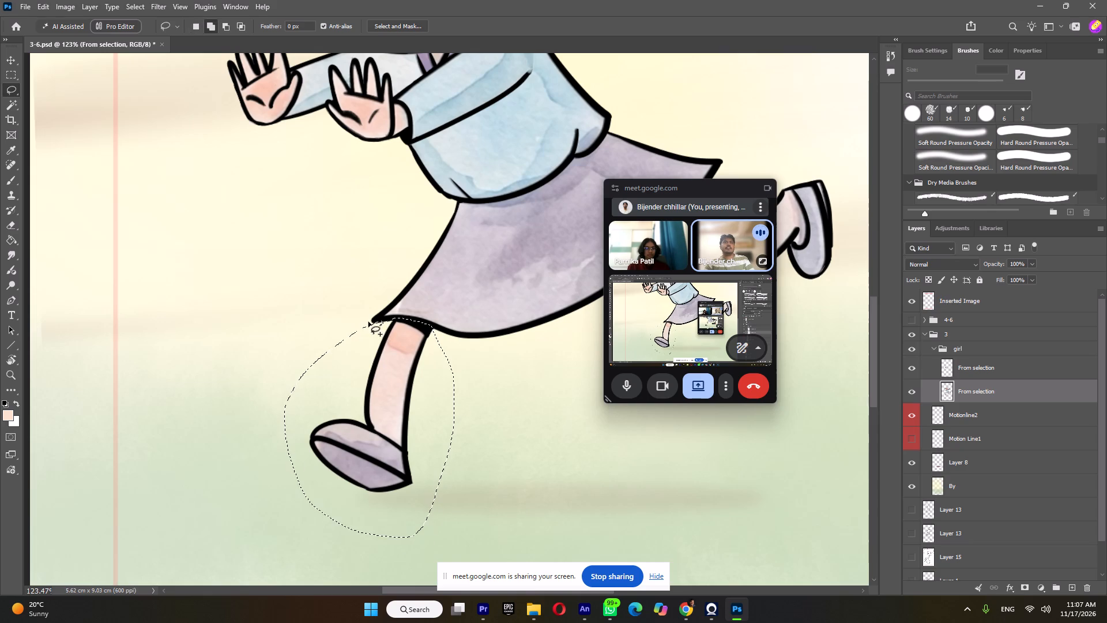
left_click_drag(366, 316, 376, 302, "alt")
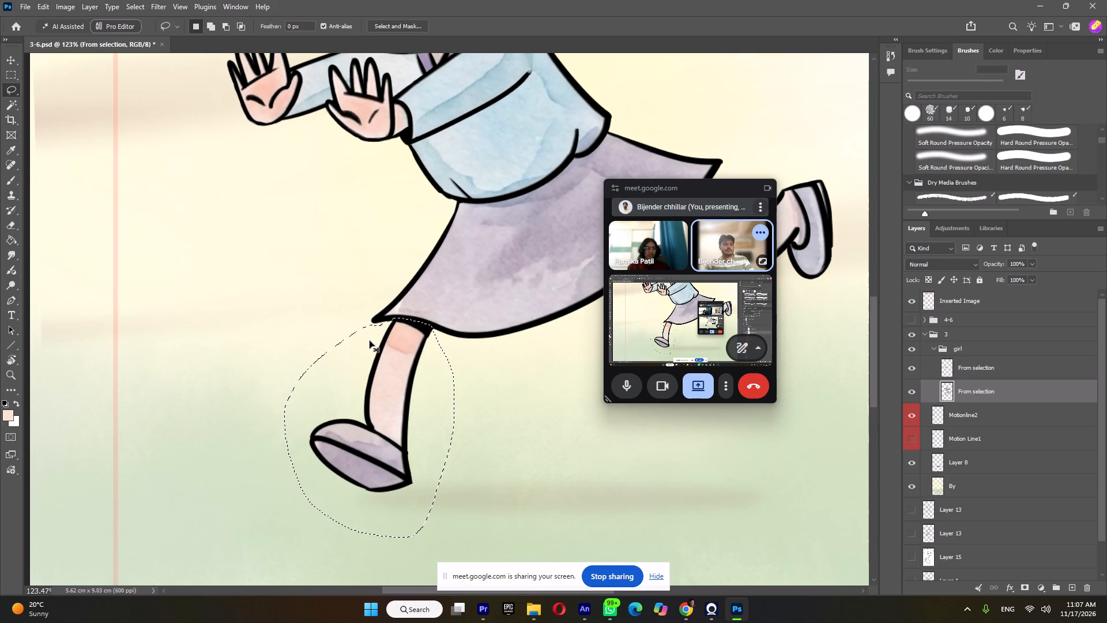
key("ctrl+x")
key("ctrl+shift+v")
Bring the girl's raised back leg fully into view.
key("space")
key("space")
key("space")
key("space")
key("space")
key("space")
key("space")
key("space")
key("space")
key("space")
key("space")
key("space")
key("space")
key("space")
key("space")
left_click_drag(453, 449, 228, 453)
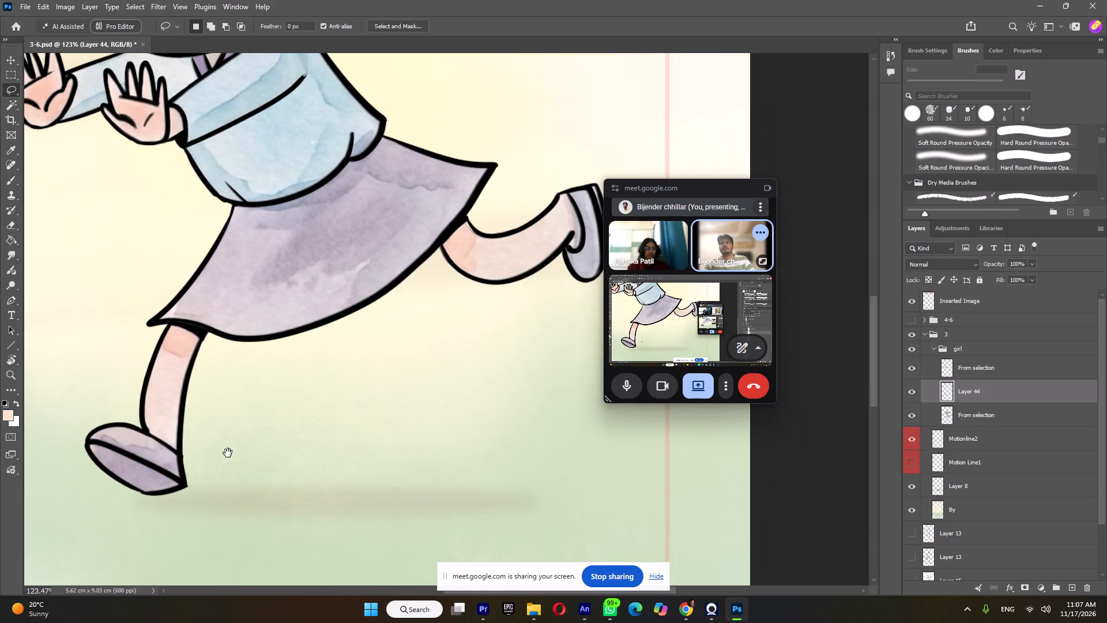
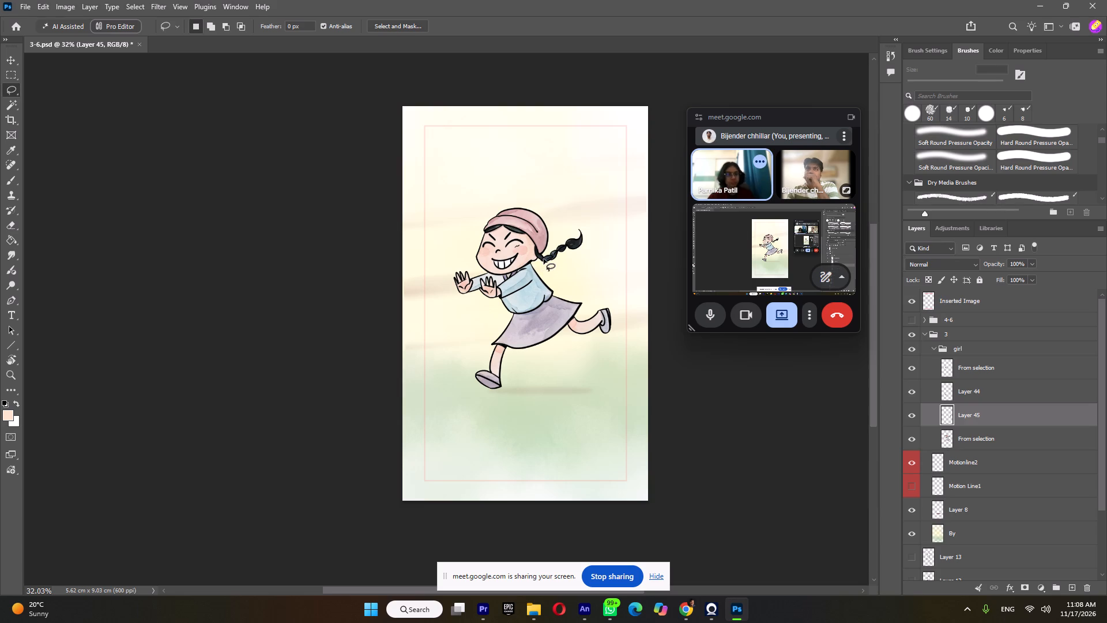
Duplicate the lower From selection layer holding the girl's head, torso and skirt.
left_click(912, 437)
left_click(912, 437)
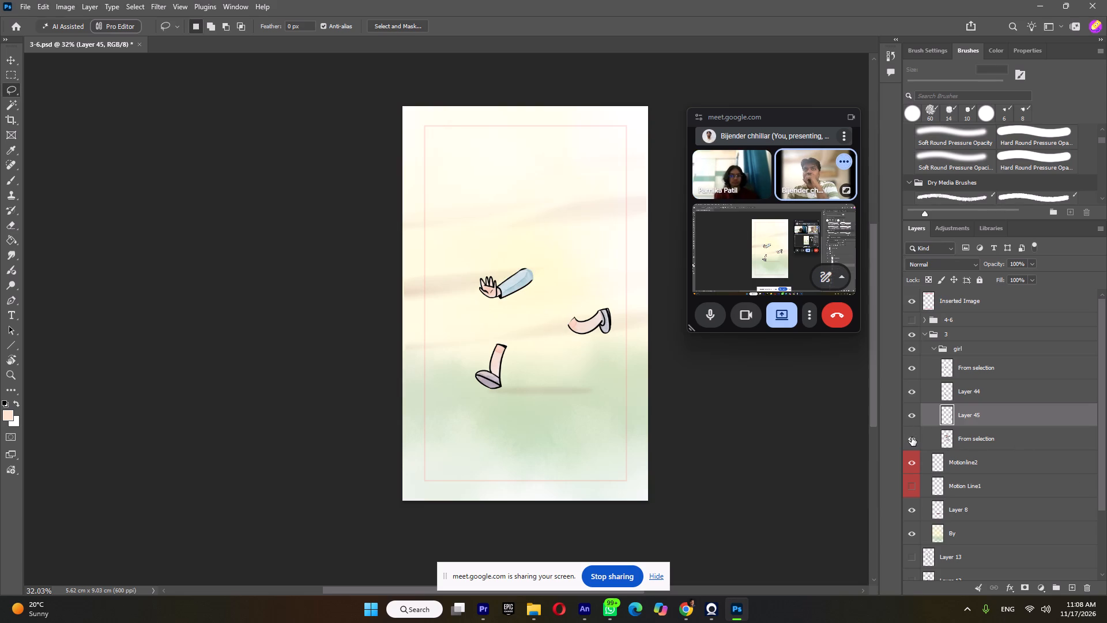
left_click(912, 438)
left_click(912, 438)
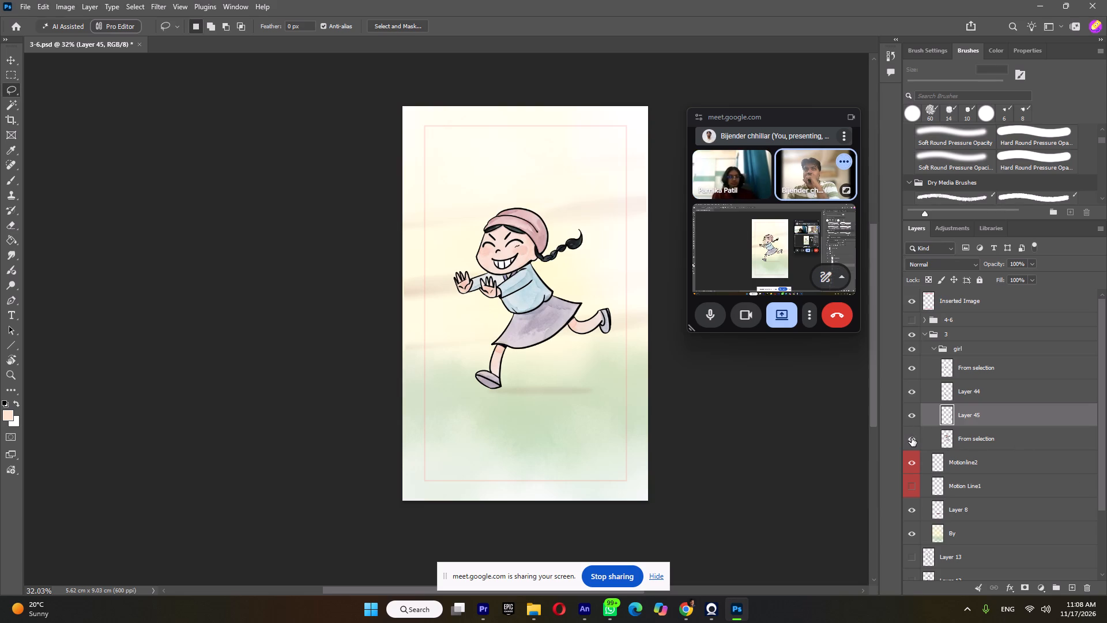
left_click(912, 438)
left_click(912, 438)
left_click(999, 445)
right_click(999, 445)
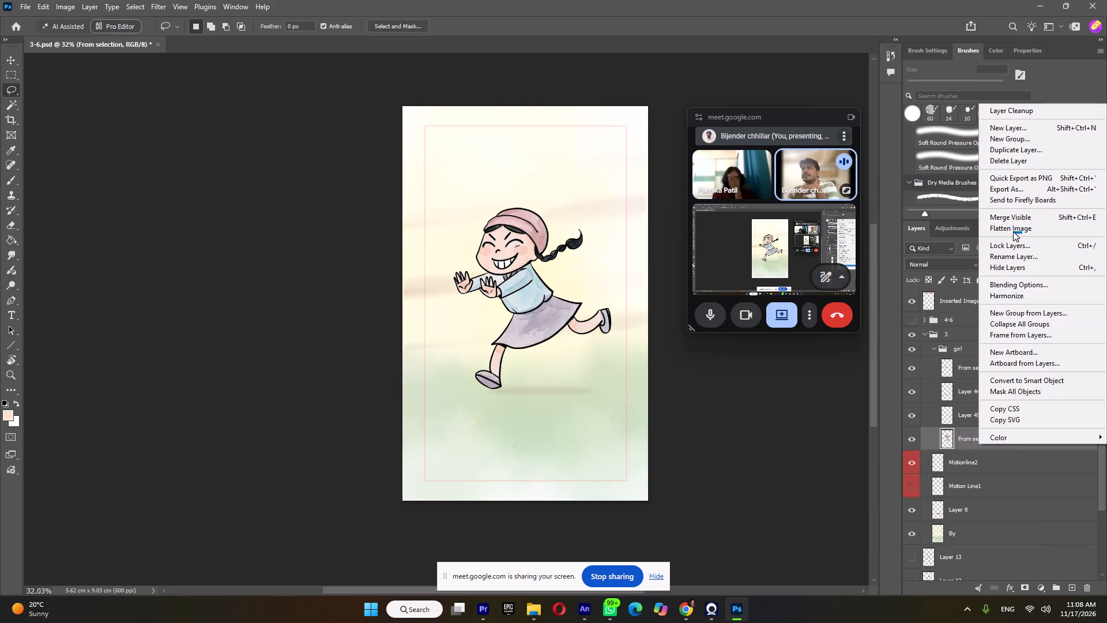
left_click(1011, 152)
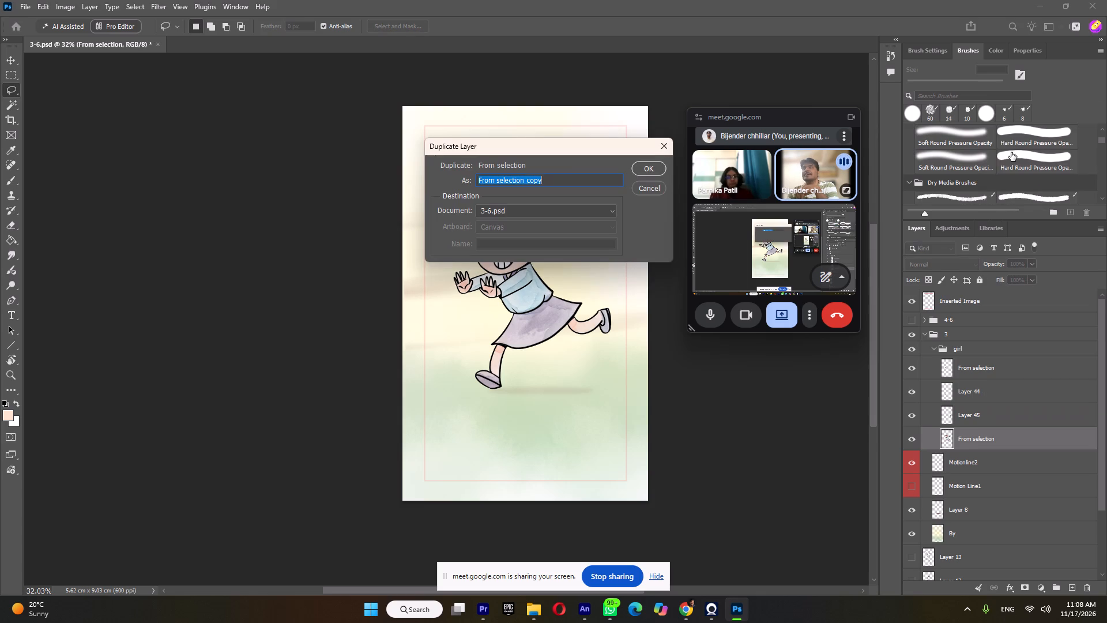
left_click(653, 164)
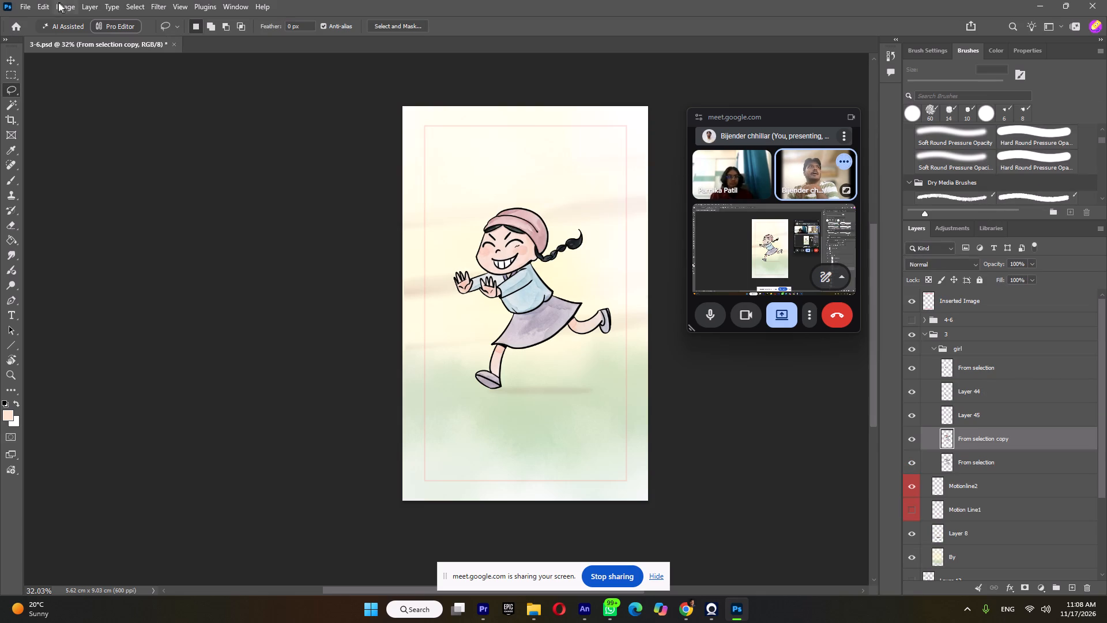
Start a Puppet Warp on the copy and pin the skirt corners, waist, neck, outstretched hand, forehead, braid tip and braid base.
left_click(35, 3)
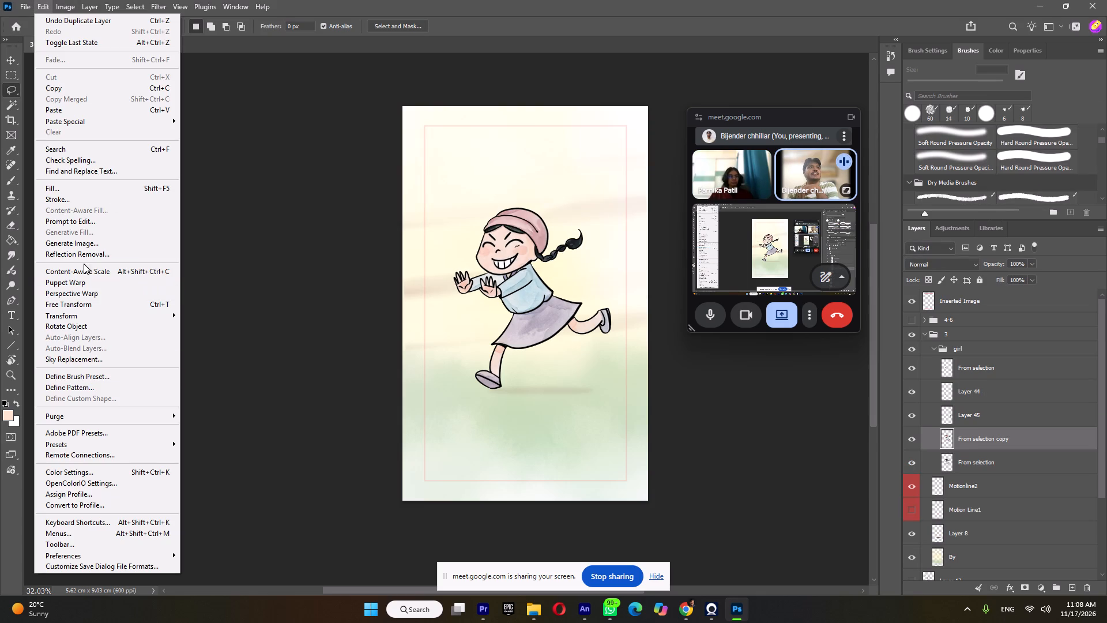
left_click(83, 280)
left_click(506, 341)
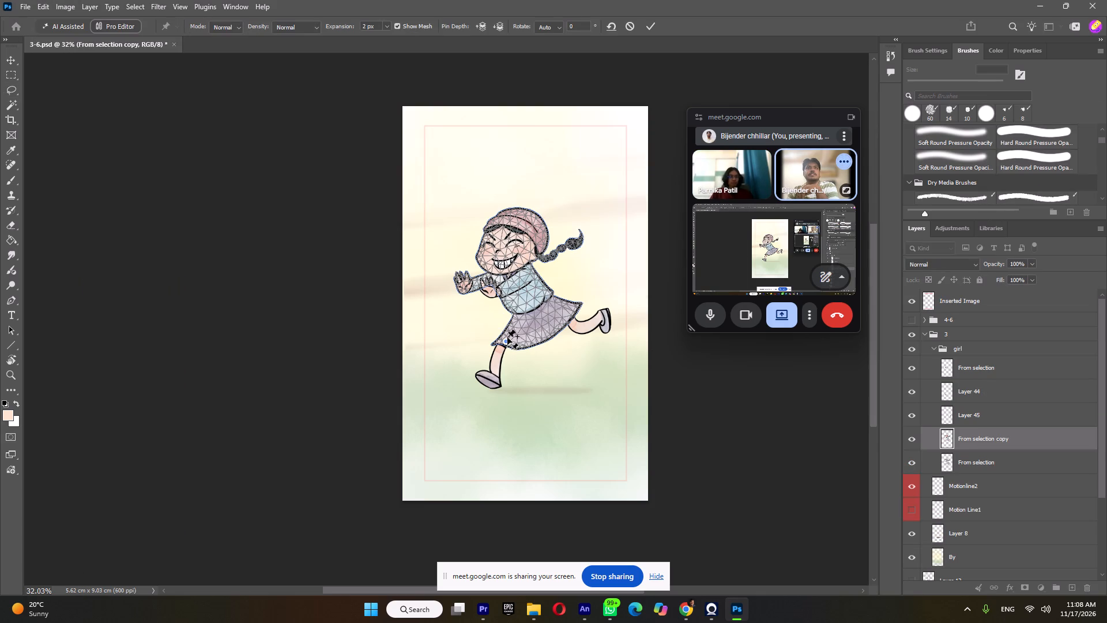
left_click(573, 311)
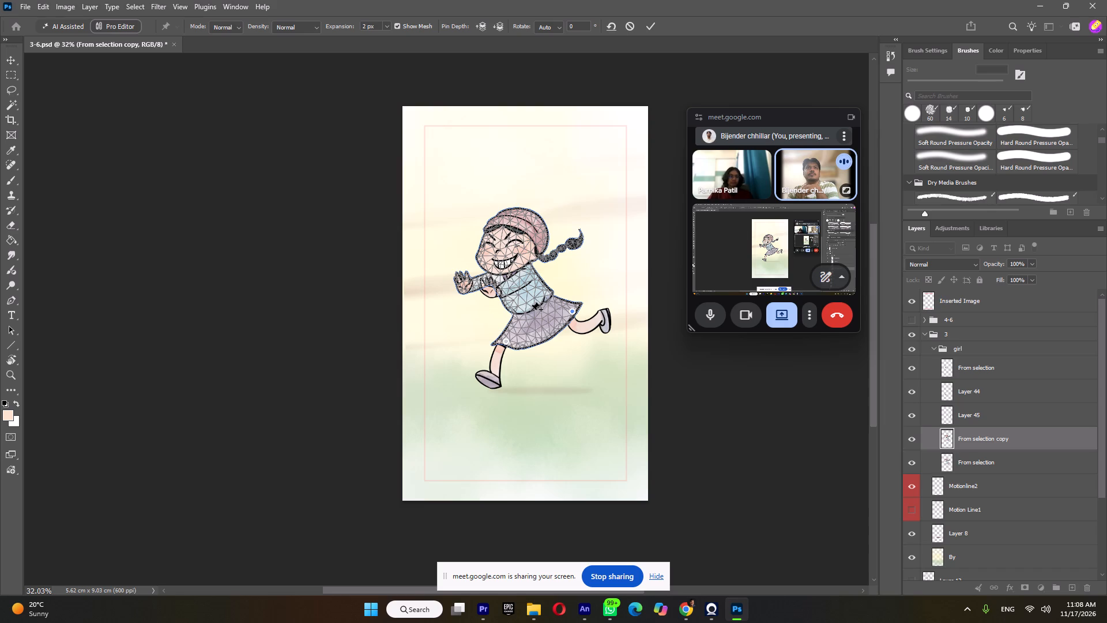
left_click(528, 311)
left_click(510, 273)
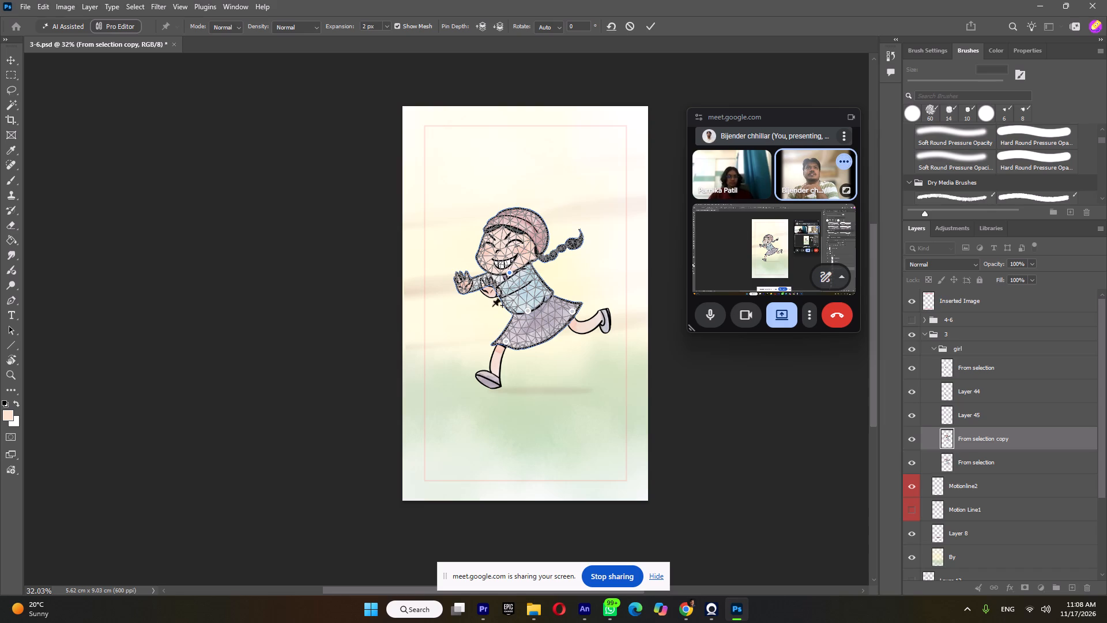
left_click(464, 285)
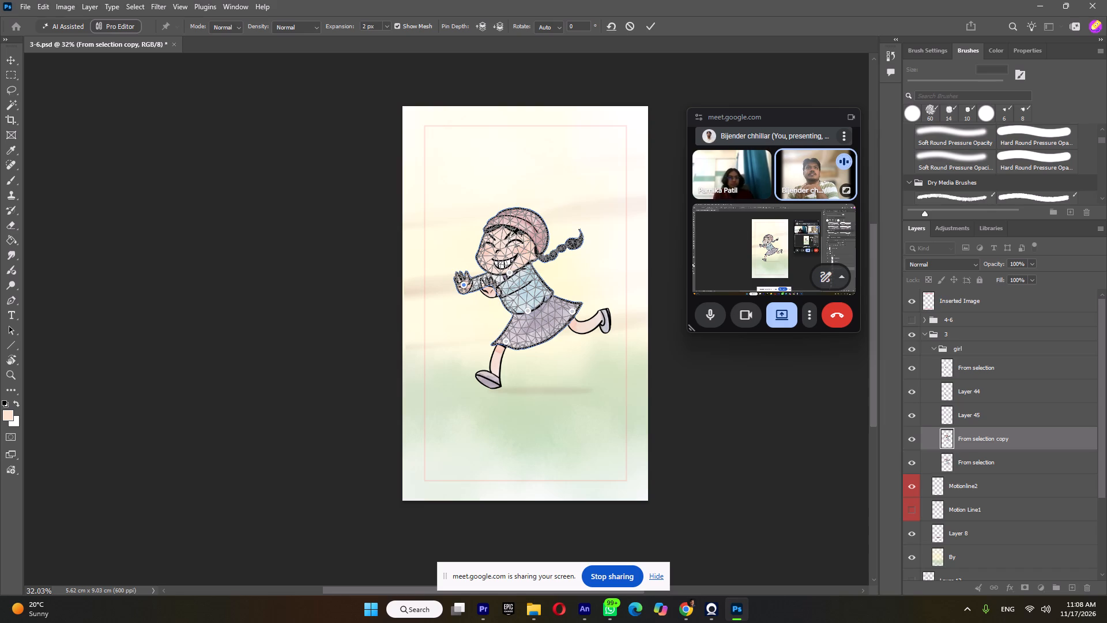
left_click(511, 235)
left_click(579, 241)
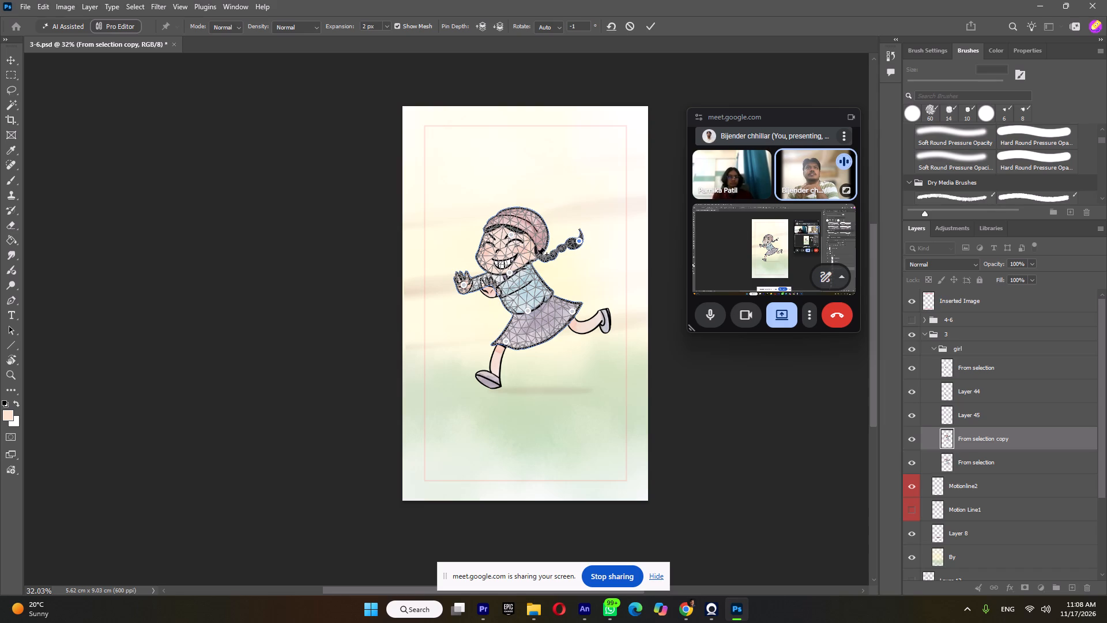
left_click(539, 256)
Shift the girl's head slightly forward by its forehead pin and nudge her outstretched hand slightly upward.
scroll(532, 268, "up", 11, "alt")
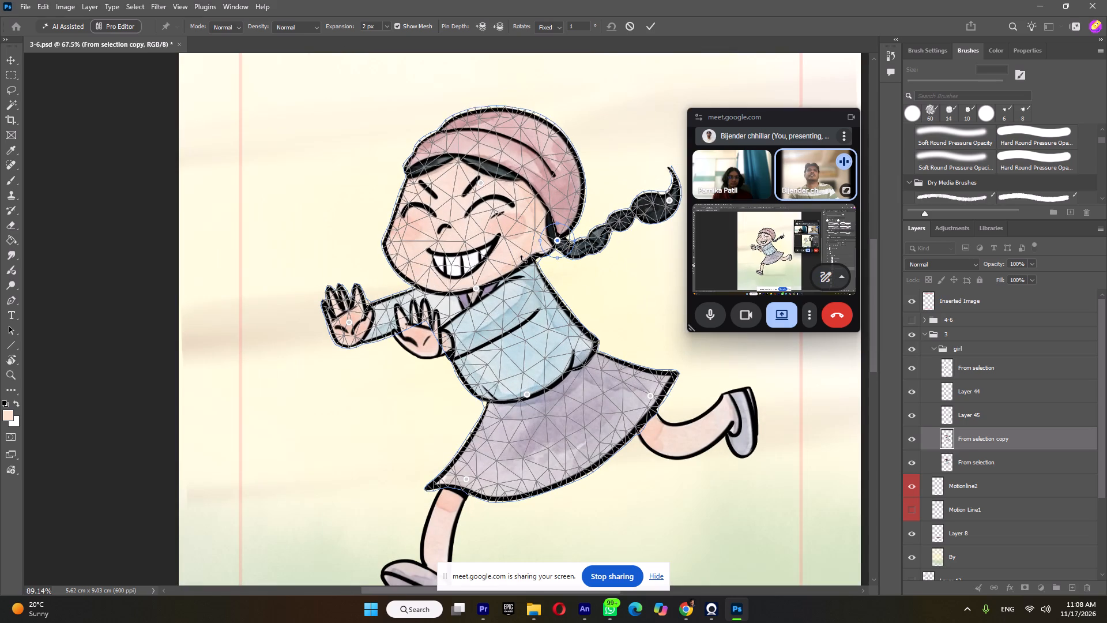
left_click(481, 183)
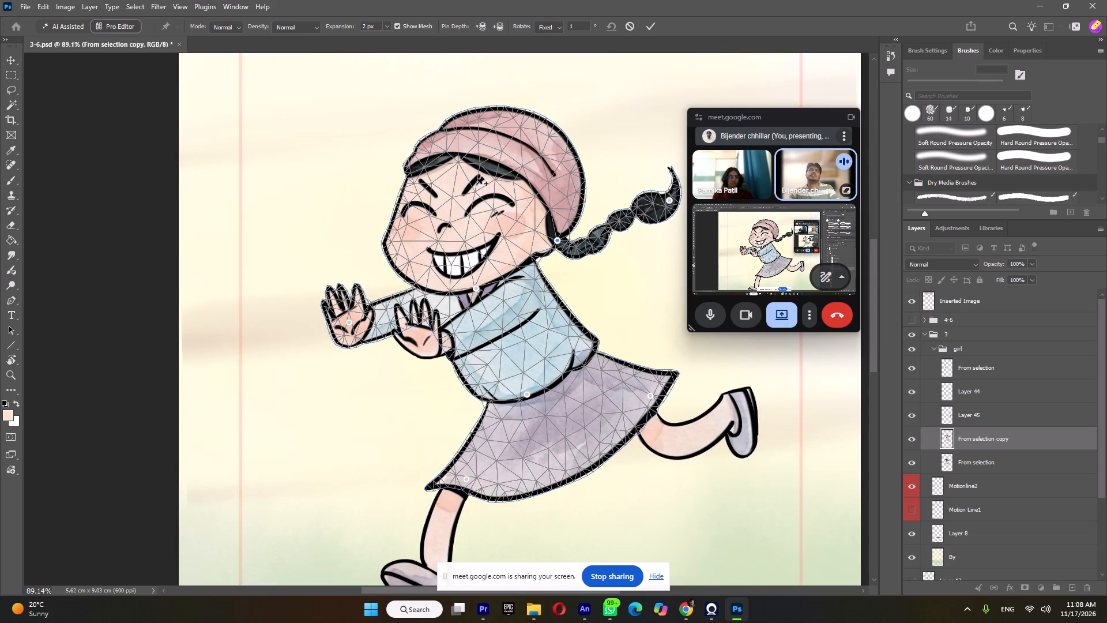
left_click_drag(481, 182, 476, 185)
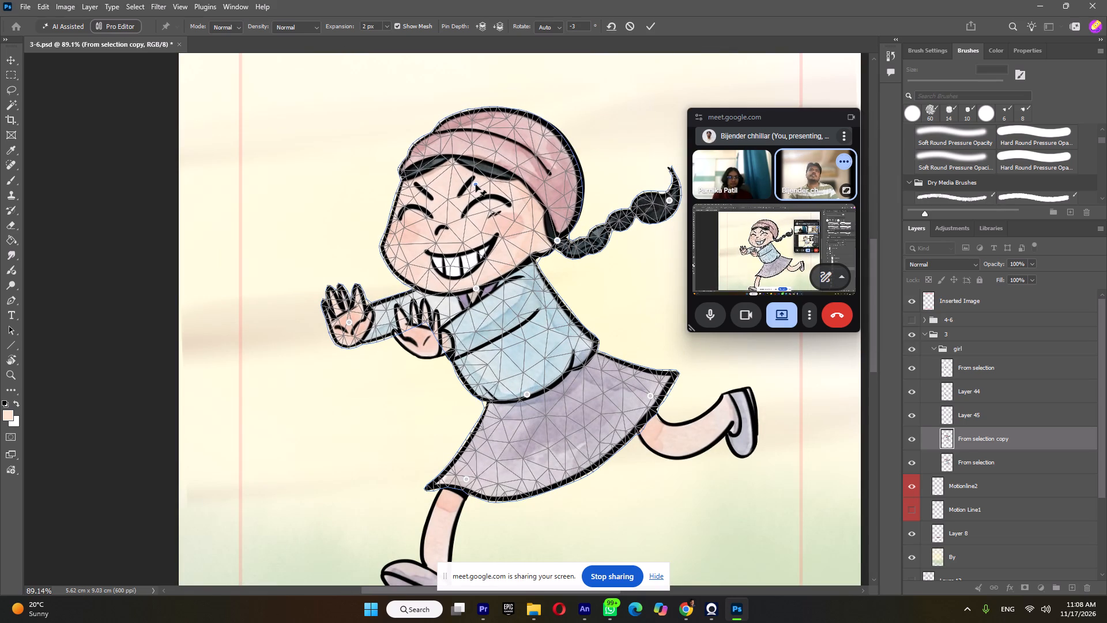
left_click_drag(349, 322, 348, 316)
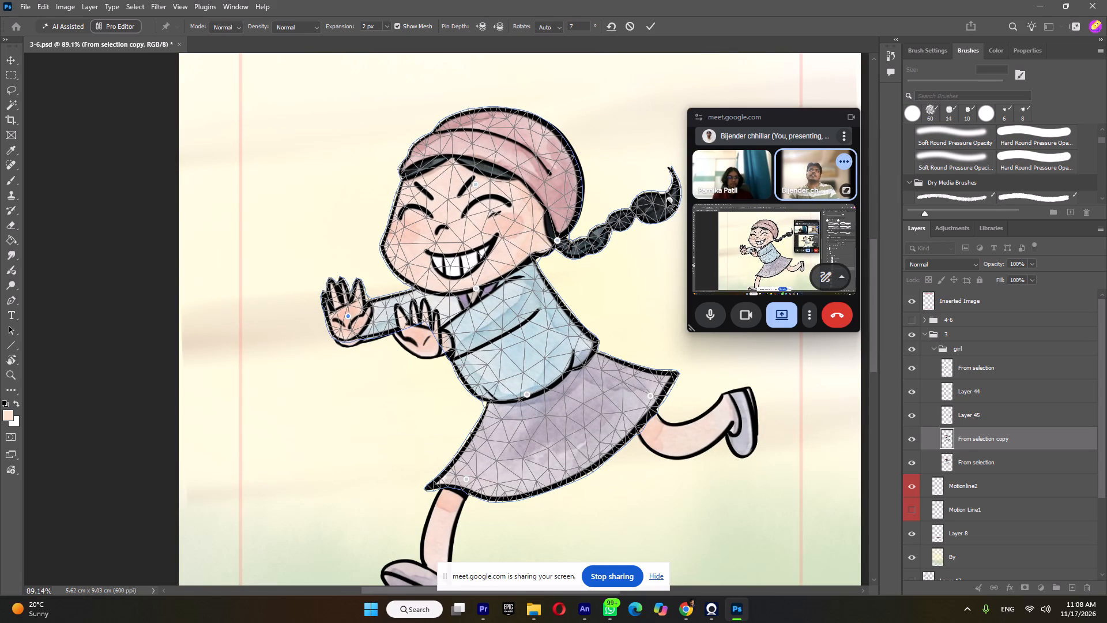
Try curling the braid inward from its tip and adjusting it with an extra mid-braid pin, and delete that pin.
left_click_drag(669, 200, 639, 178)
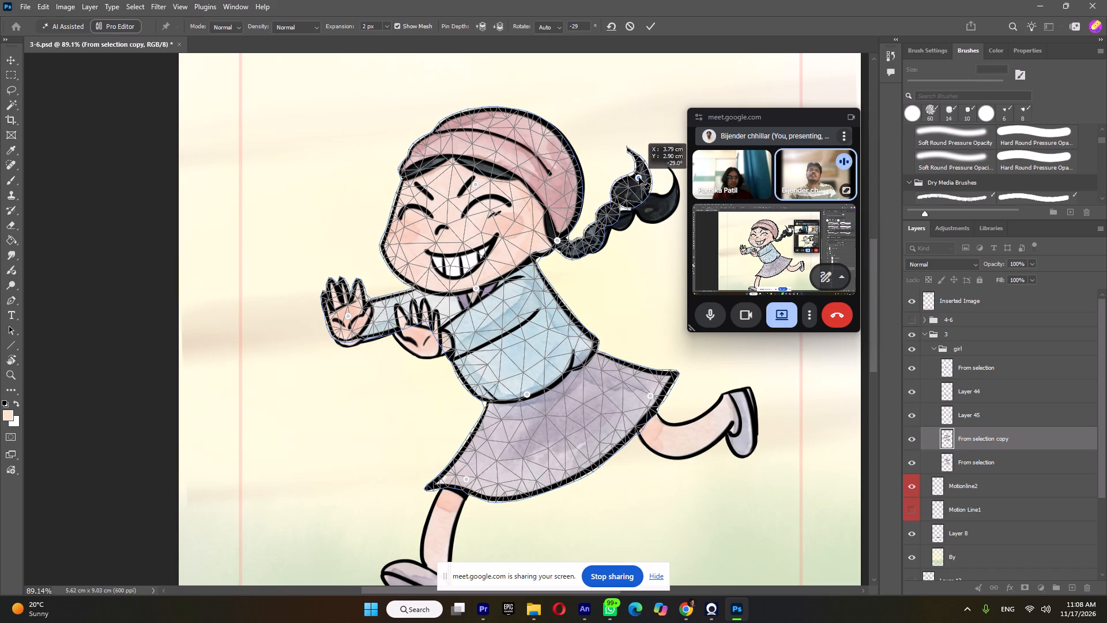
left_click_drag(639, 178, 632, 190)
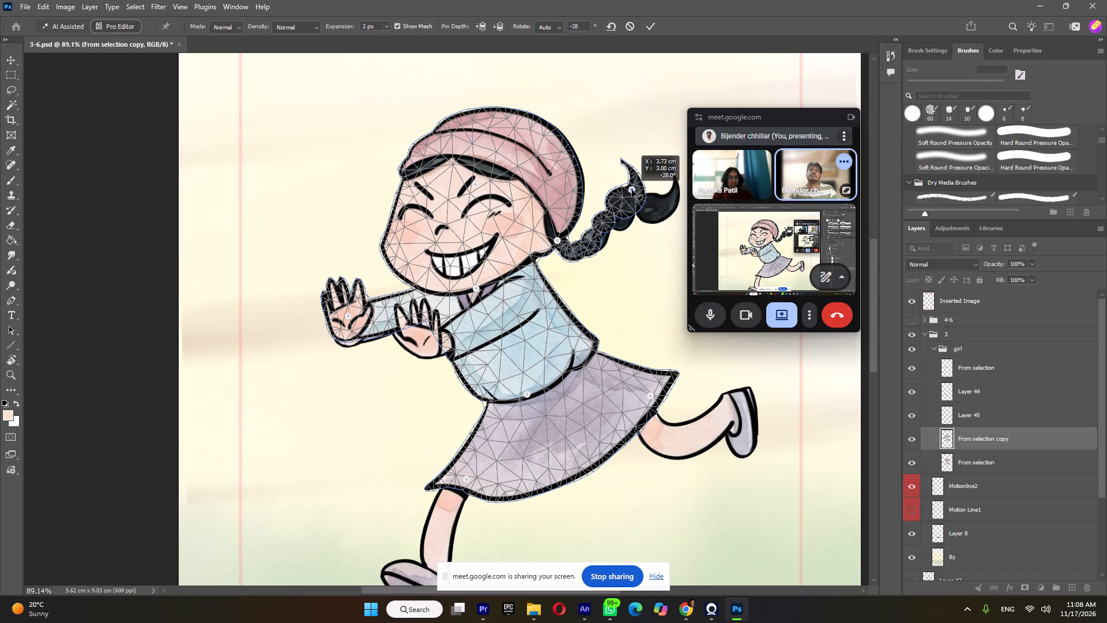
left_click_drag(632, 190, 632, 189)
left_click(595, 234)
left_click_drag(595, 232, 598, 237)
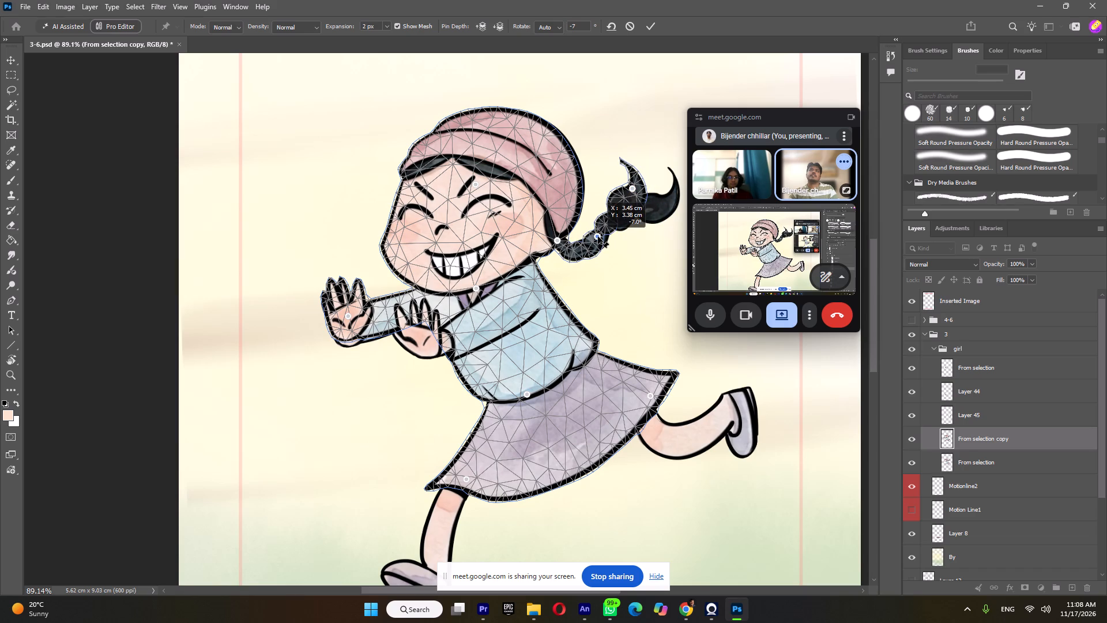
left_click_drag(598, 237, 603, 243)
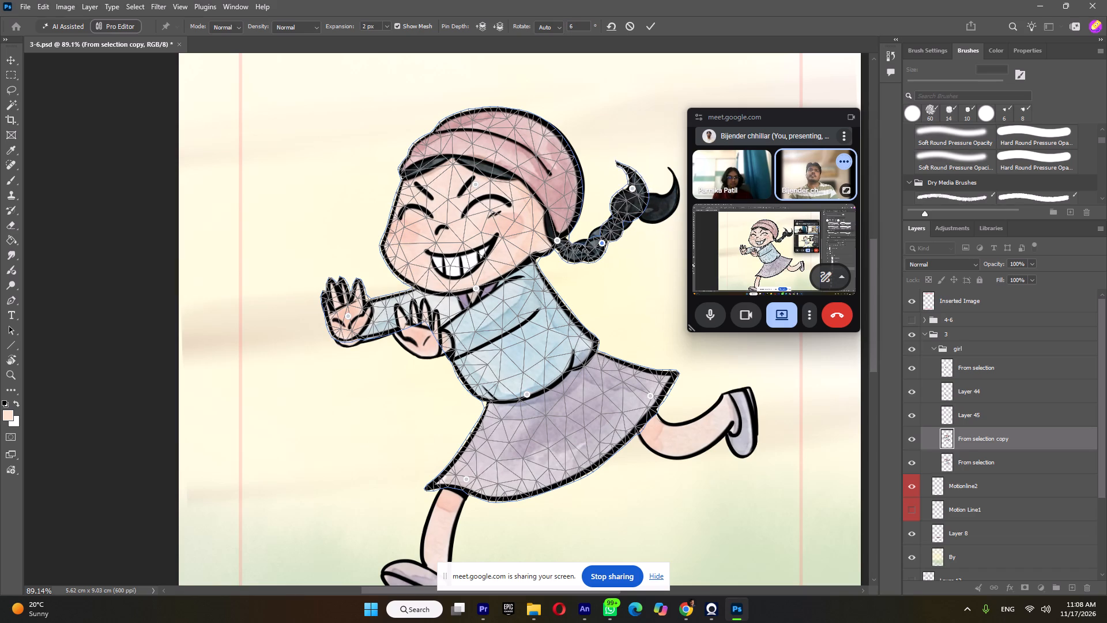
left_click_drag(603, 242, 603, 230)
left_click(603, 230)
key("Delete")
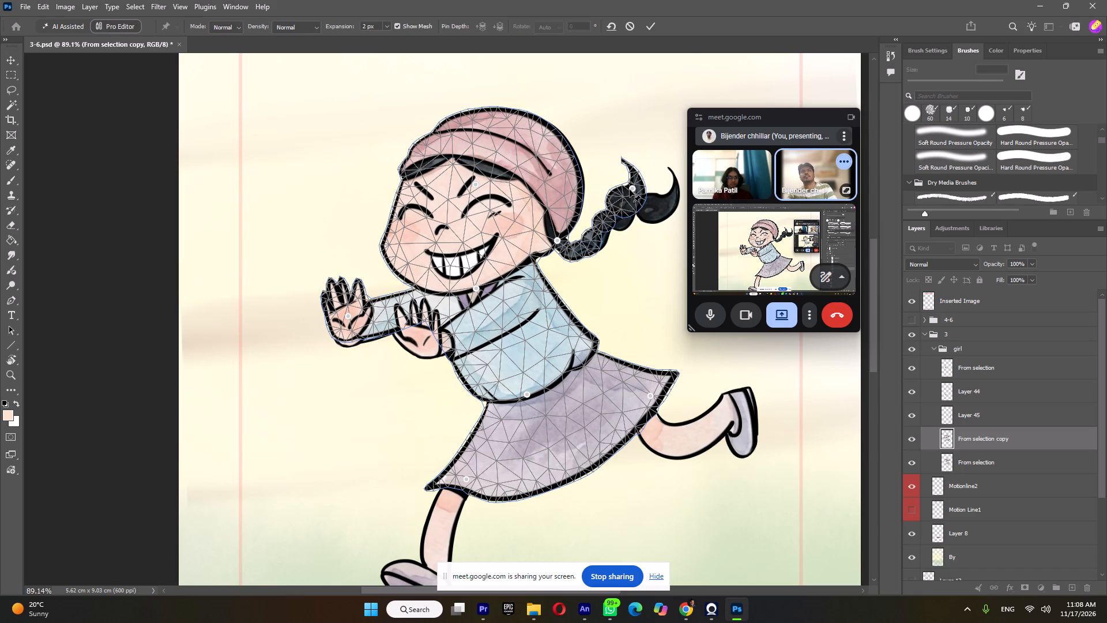
Set the braid tip slightly inward of its original place, pull a new mid-braid pin outward to curve the braid, and apply the warp.
left_click_drag(632, 188, 660, 197)
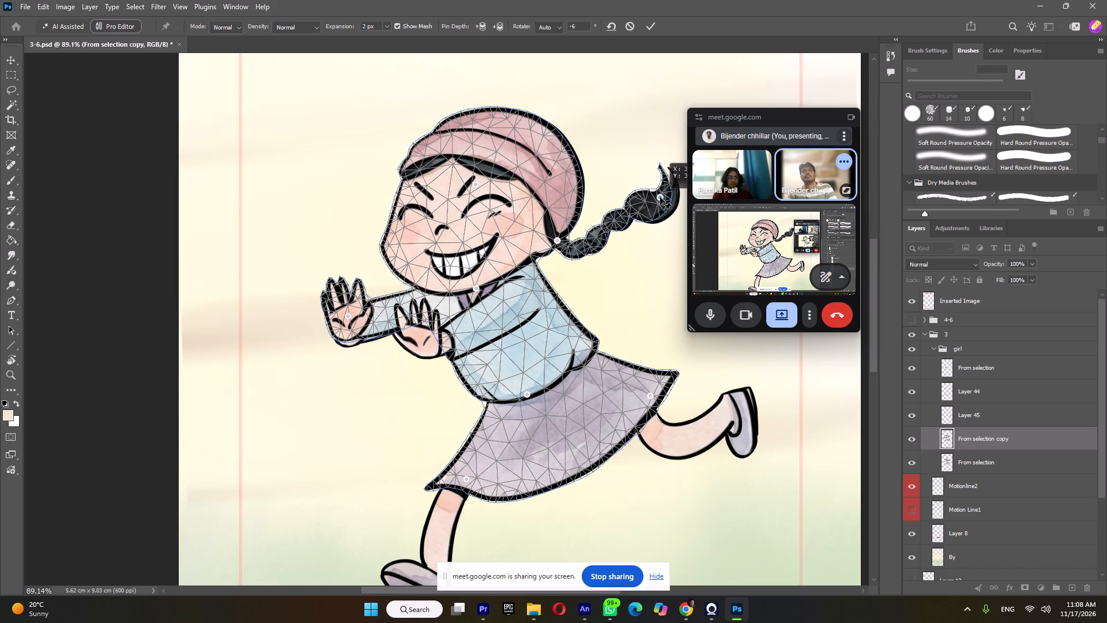
left_click_drag(660, 197, 657, 197)
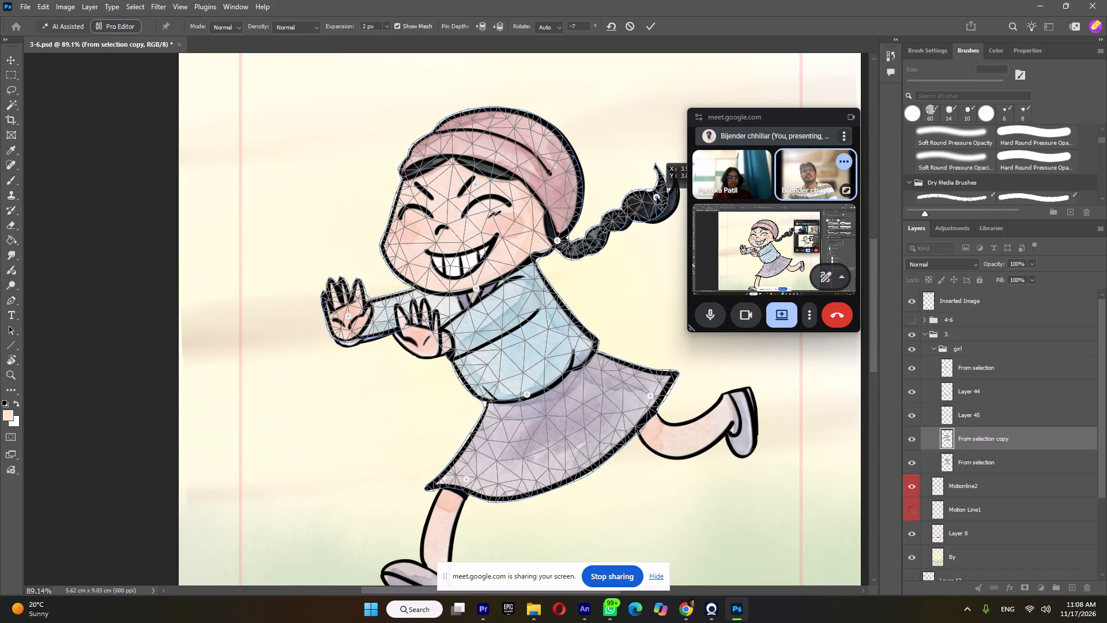
left_click_drag(657, 197, 656, 197)
left_click(589, 245)
left_click_drag(589, 246, 600, 245)
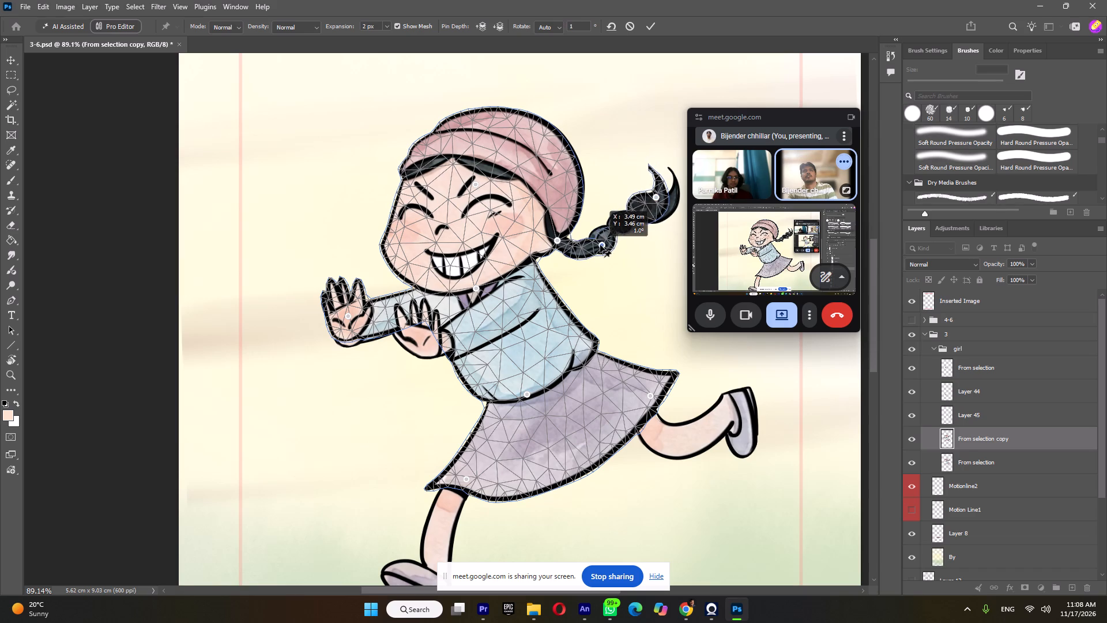
left_click_drag(600, 245, 599, 245)
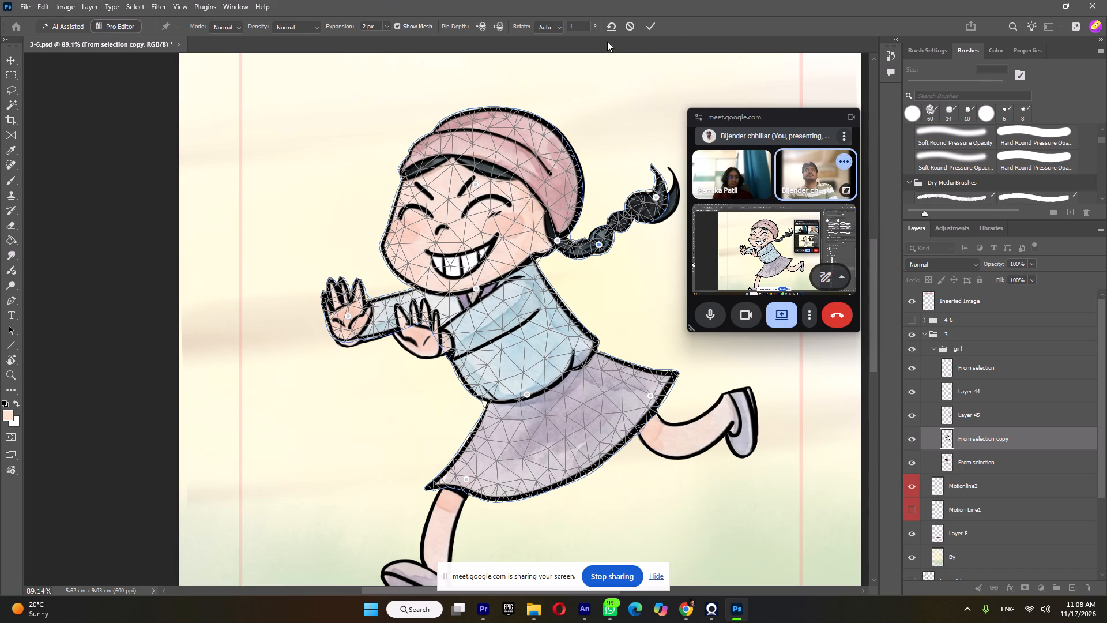
left_click(649, 28)
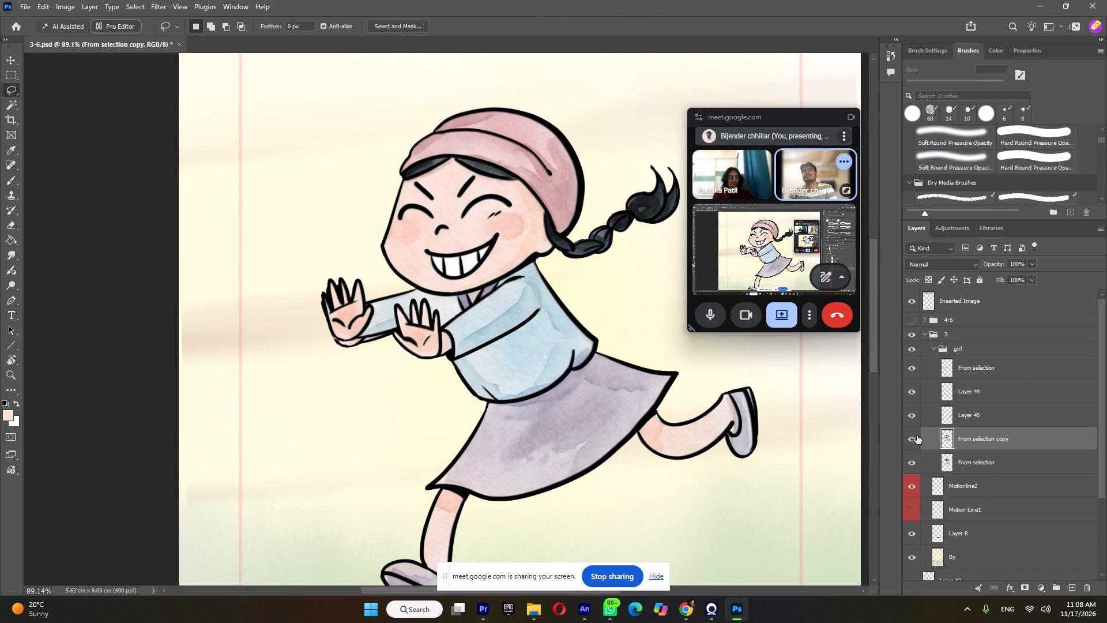
Toggle the warped copy on and off to compare its pose with the original, leaving the copy hidden.
left_click(913, 438)
left_click(913, 438)
left_click(913, 438)
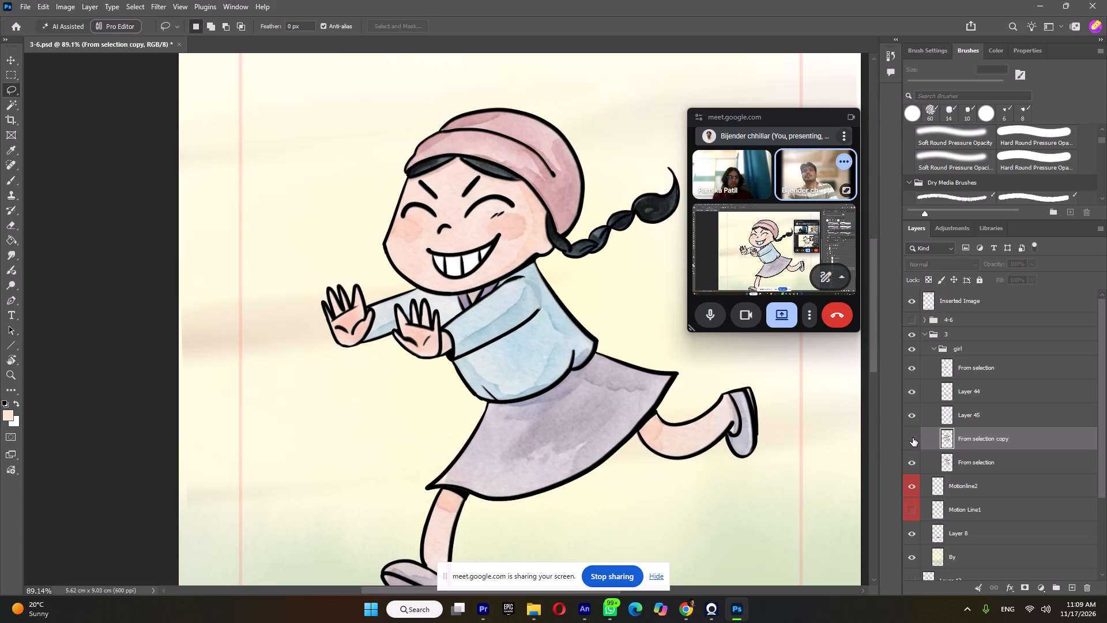
left_click(913, 438)
left_click(913, 438)
left_click(913, 438)
left_click(913, 438)
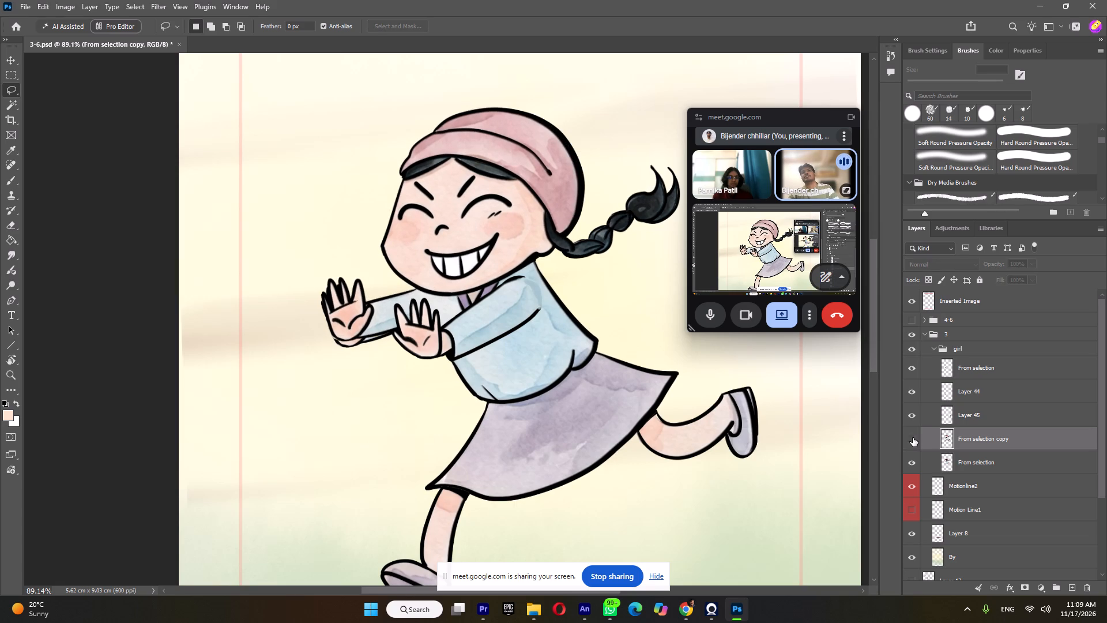
scroll(286, 279, "down", 9, "alt")
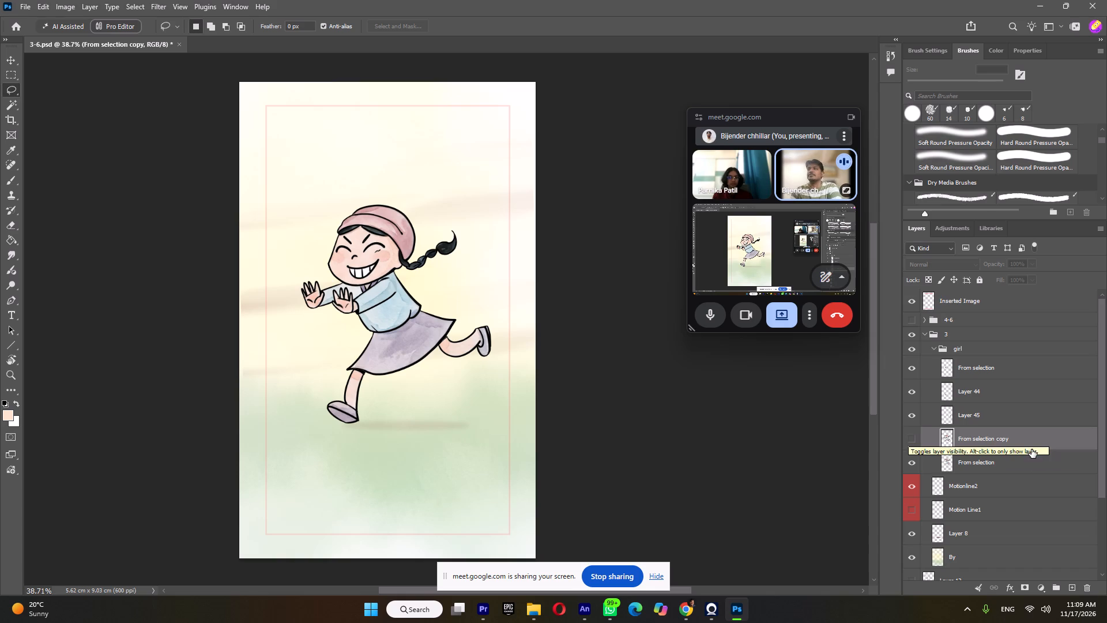
left_click(912, 439)
left_click(912, 439)
left_click(912, 439)
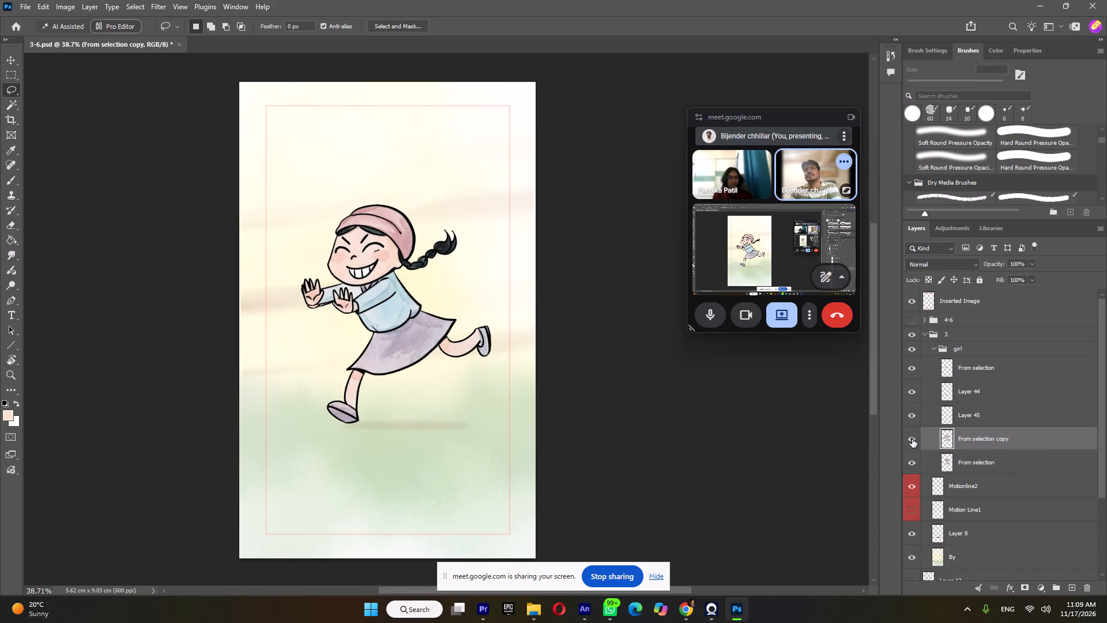
left_click(912, 439)
left_click(912, 439)
left_click(912, 439)
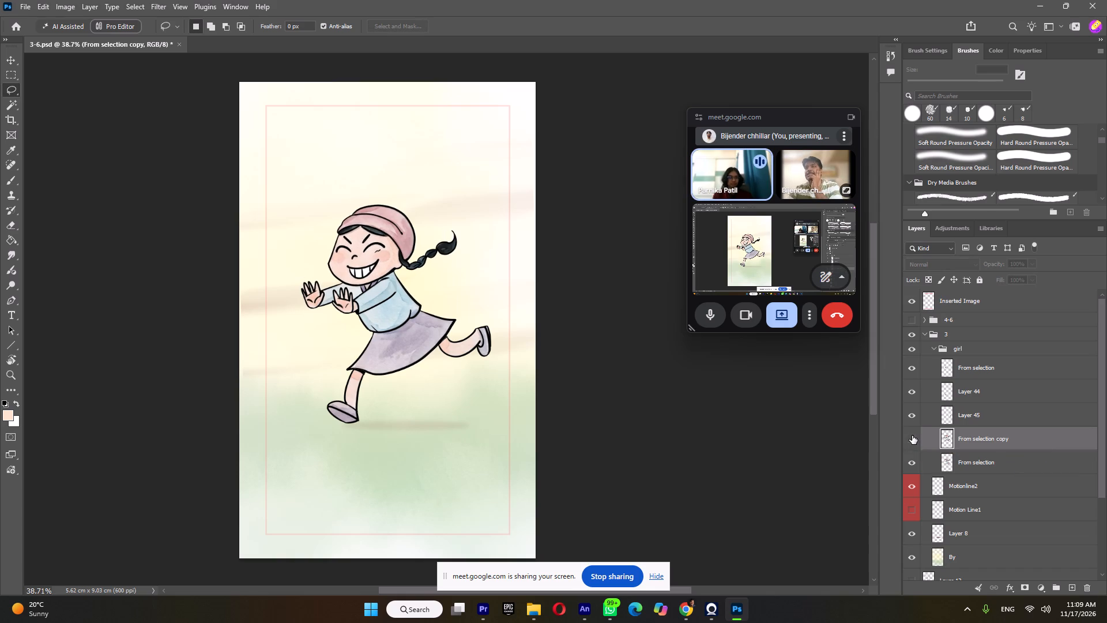
Collapse the girl group and group 3, hide group 3 and show group 4-6.
left_click(940, 346)
left_click(934, 349)
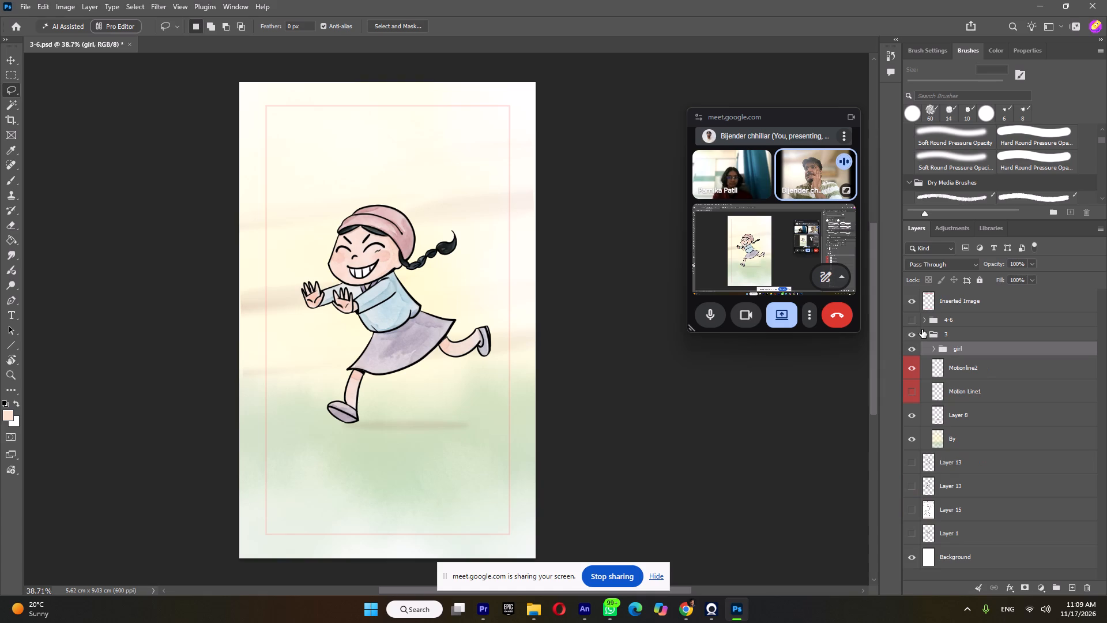
left_click(922, 329)
left_click(924, 333)
left_click(913, 335)
left_click(910, 316)
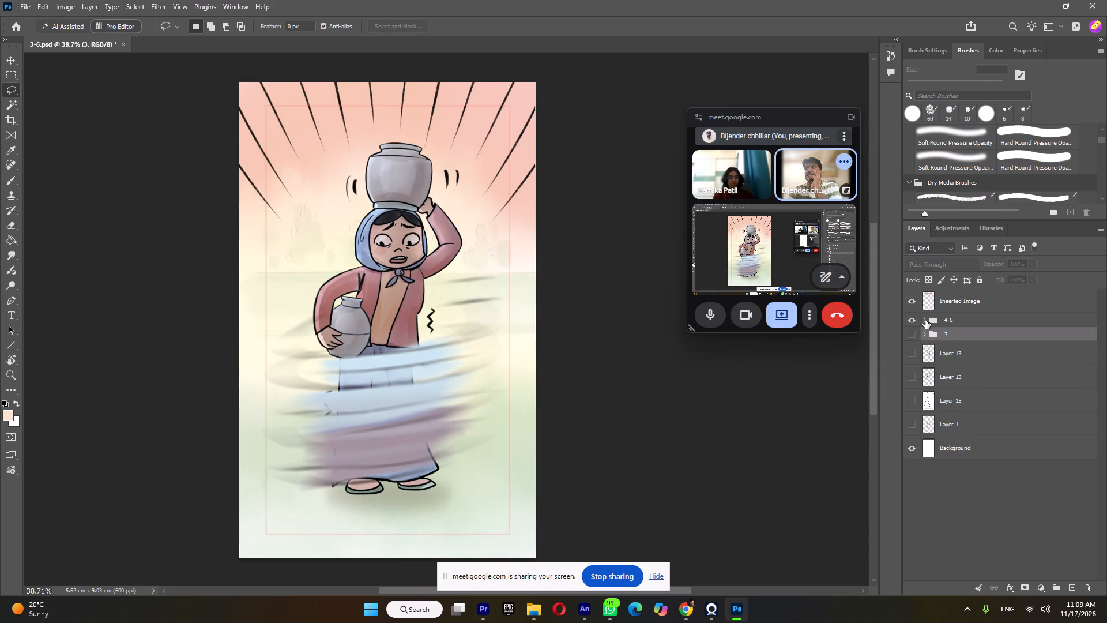
Expand group 4-6 and toggle its By group to examine what the background contains.
left_click(925, 320)
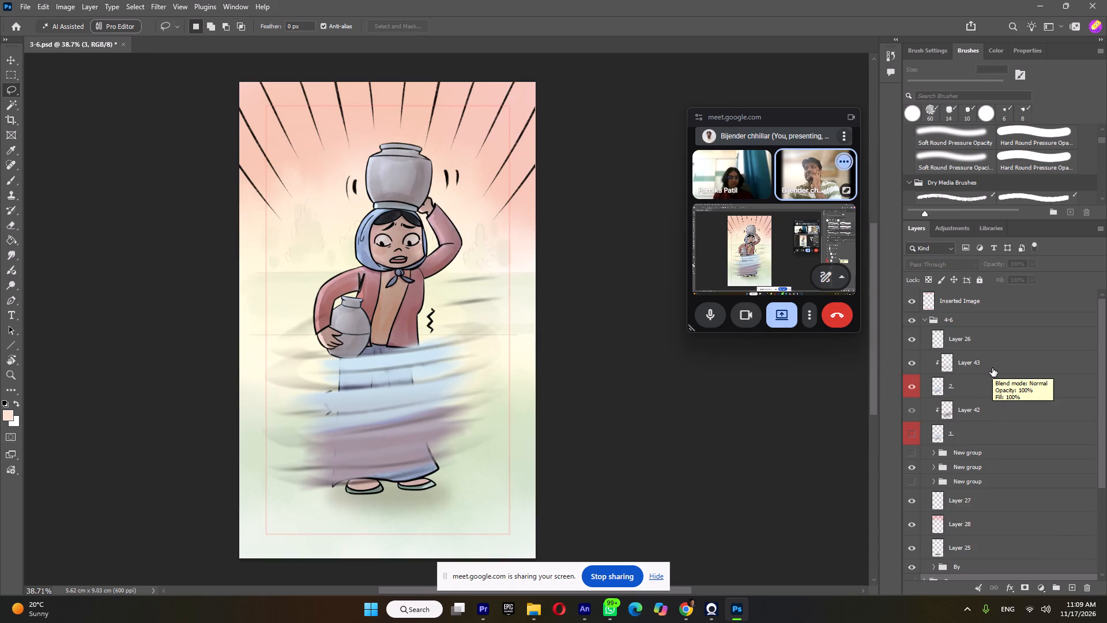
scroll(967, 391, "down", 7)
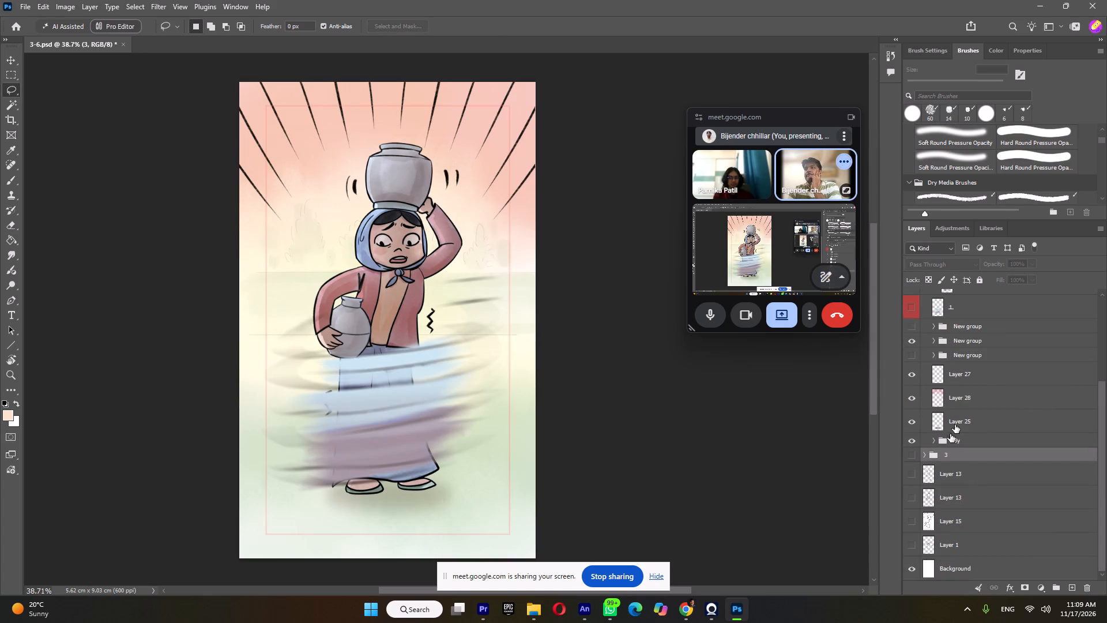
left_click(910, 441)
left_click(910, 440)
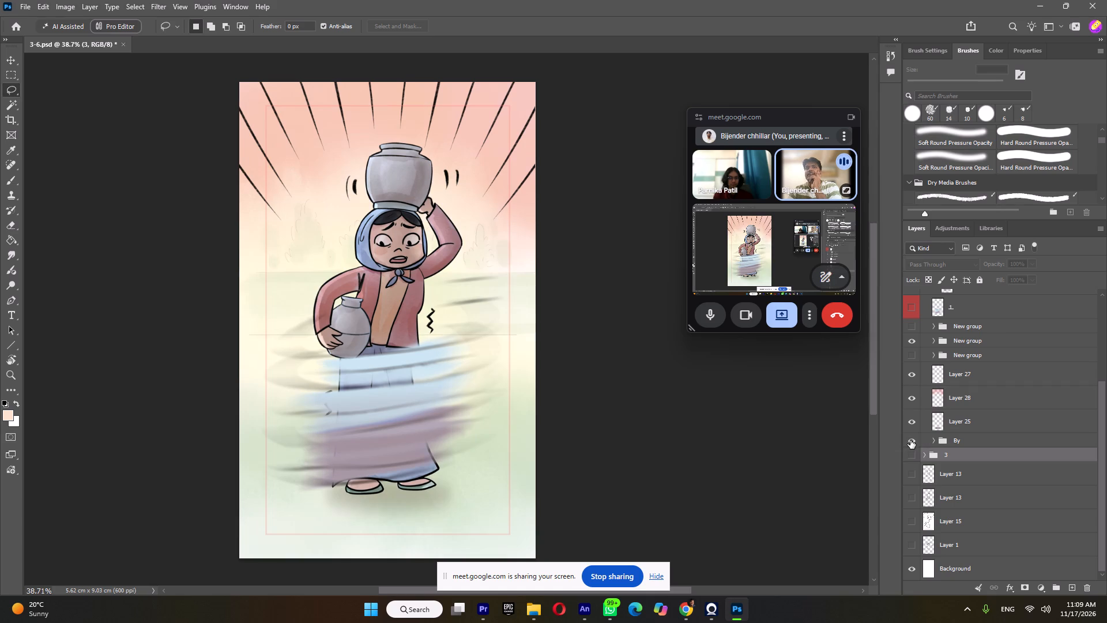
Toggle Layer 25, Layer 28, Layer 27 and the woman's group in group 4-6 to examine what each contains.
left_click(913, 427)
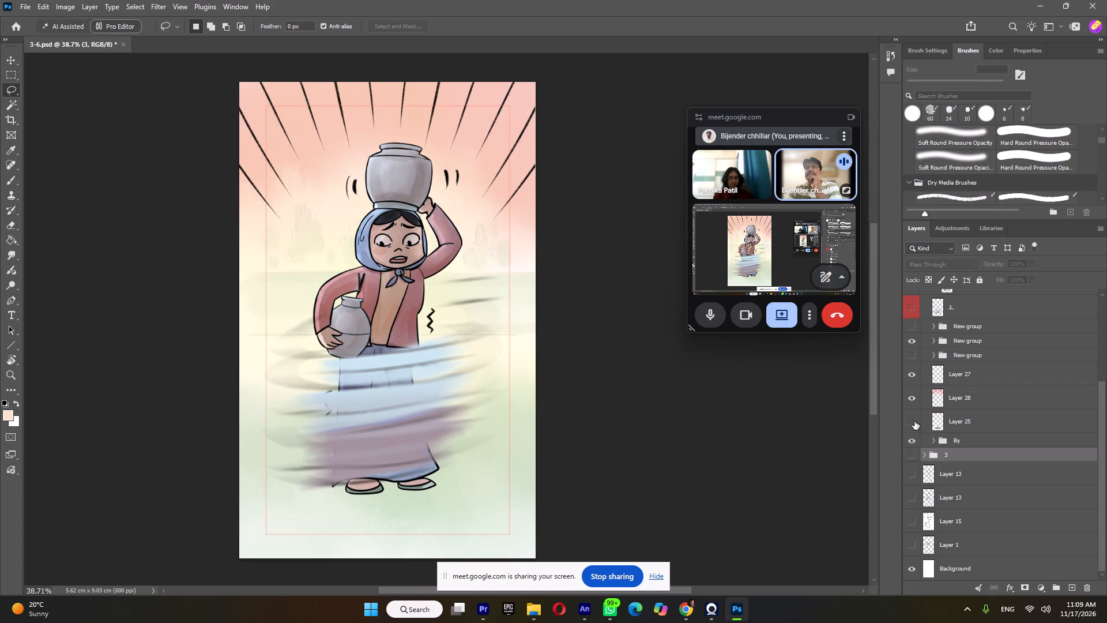
left_click(914, 421)
left_click(916, 395)
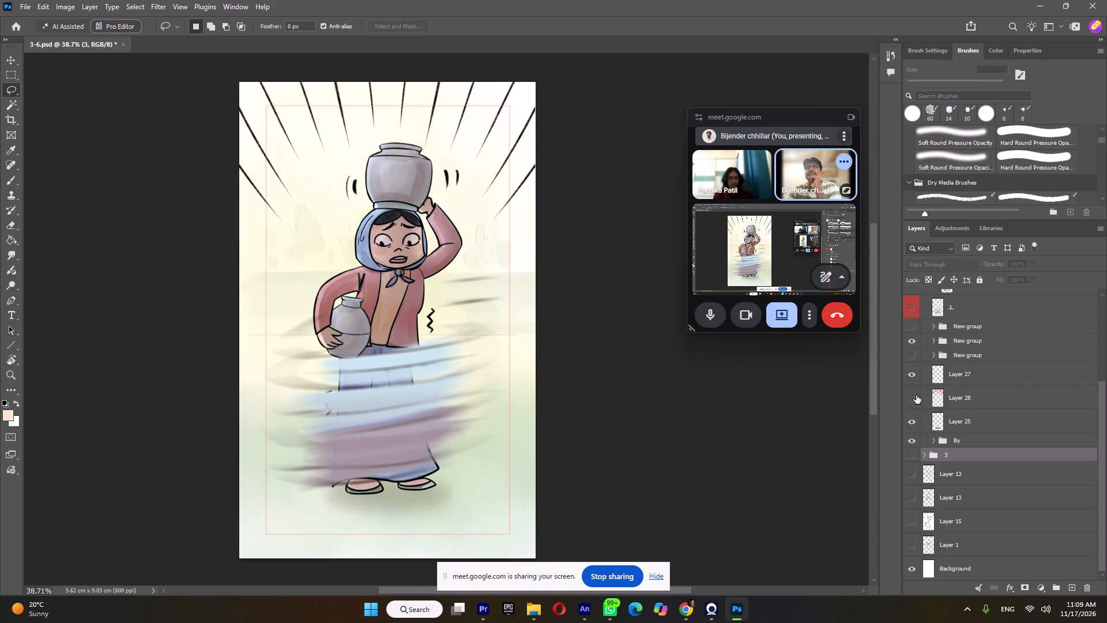
left_click(916, 395)
left_click(913, 374)
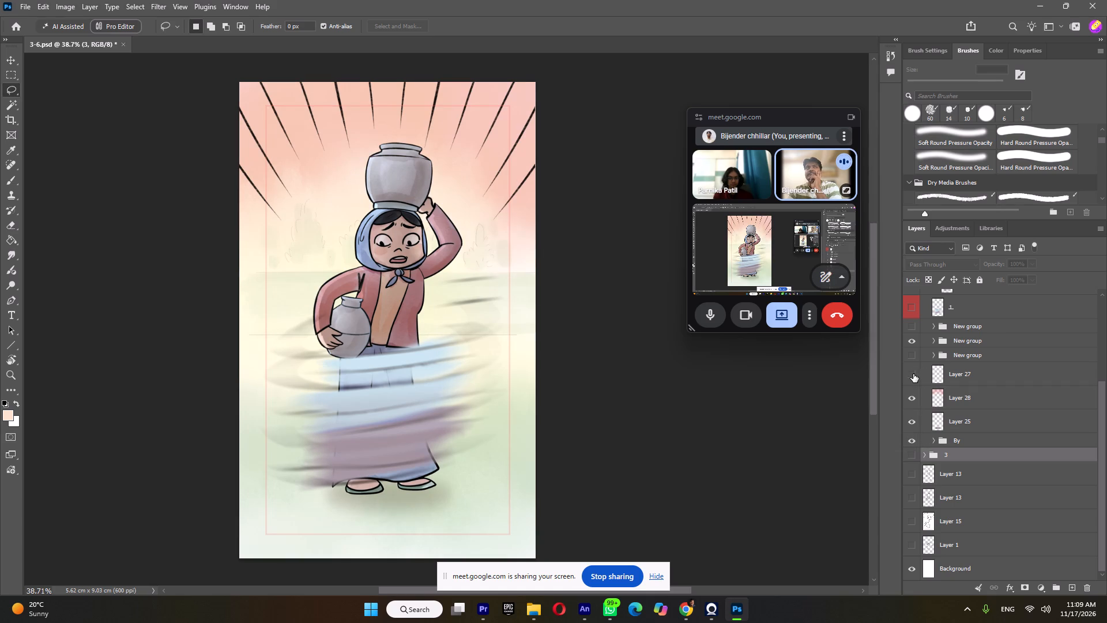
left_click(913, 374)
left_click(913, 374)
left_click(913, 374)
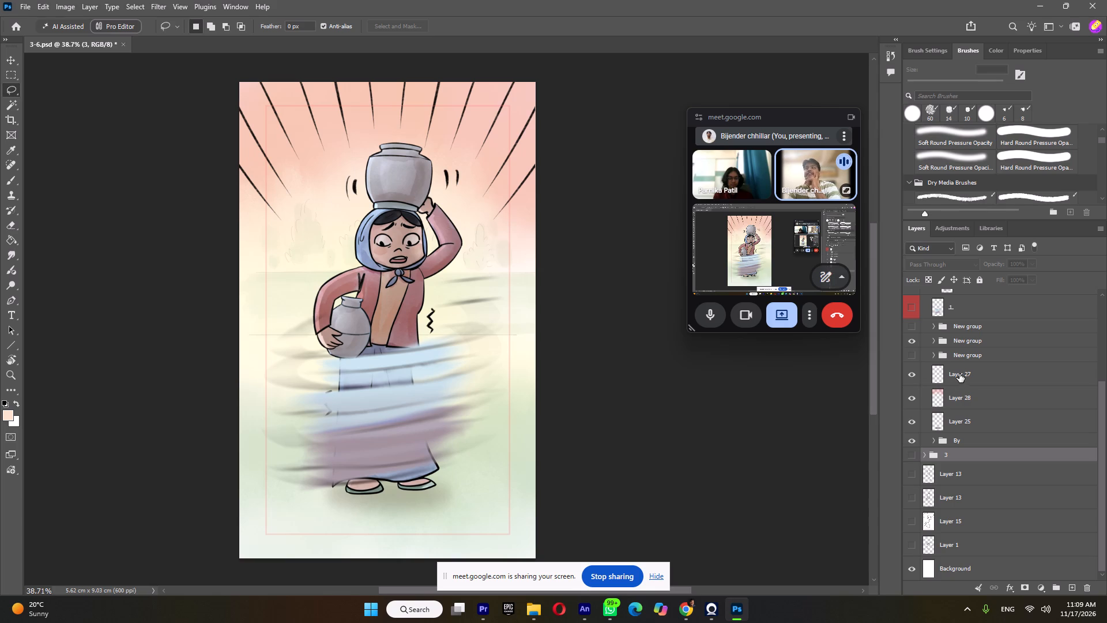
left_click(910, 339)
left_click(910, 339)
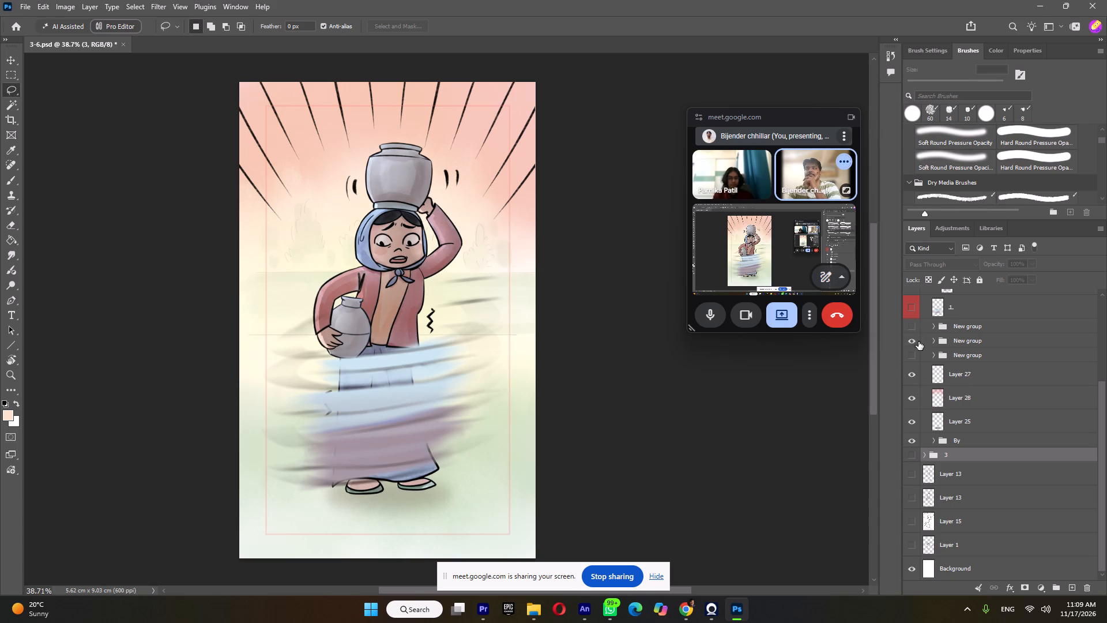
Hide Layer 26 with the radiating lines and the swirling blur layers, Layer 43 and layer 2, in group 4-6.
scroll(948, 356, "up", 5)
left_click(912, 332)
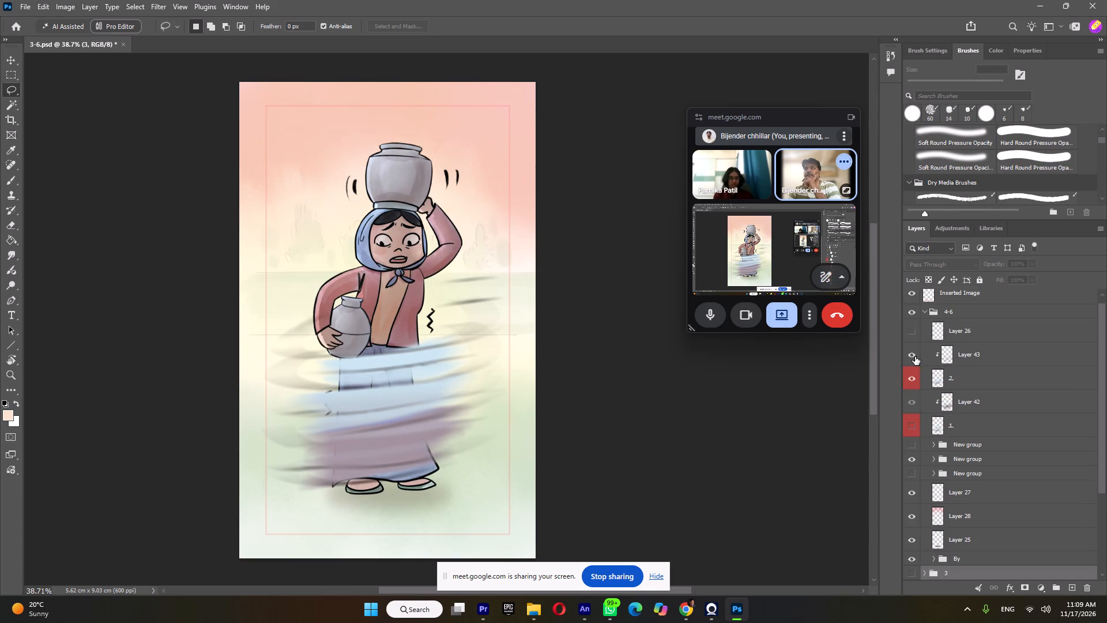
left_click(915, 357)
left_click(913, 384)
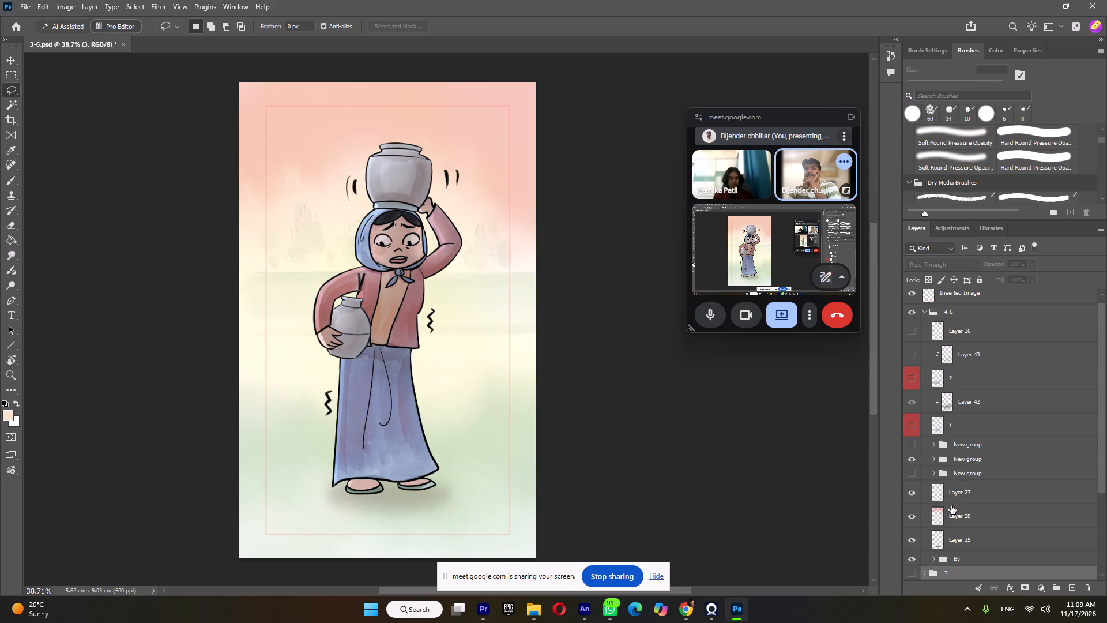
Toggle the woman's group and the group below it to compare what they contain.
left_click(909, 463)
left_click(909, 463)
left_click(909, 478)
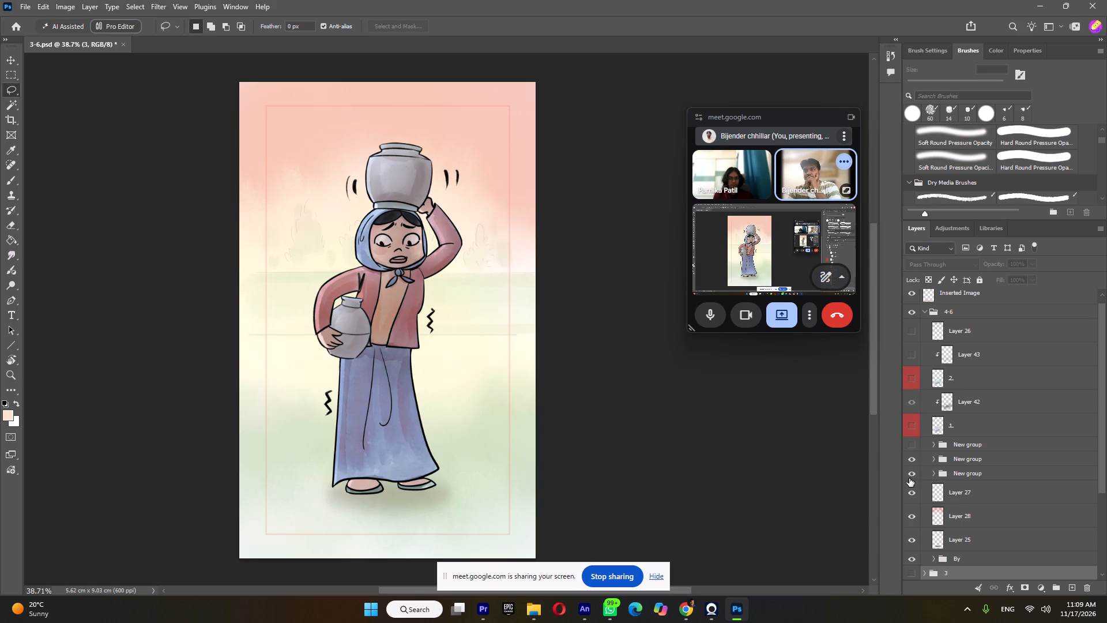
left_click(910, 474)
Toggle Layer 27 to check its motion marks and make it the active layer.
left_click(912, 490)
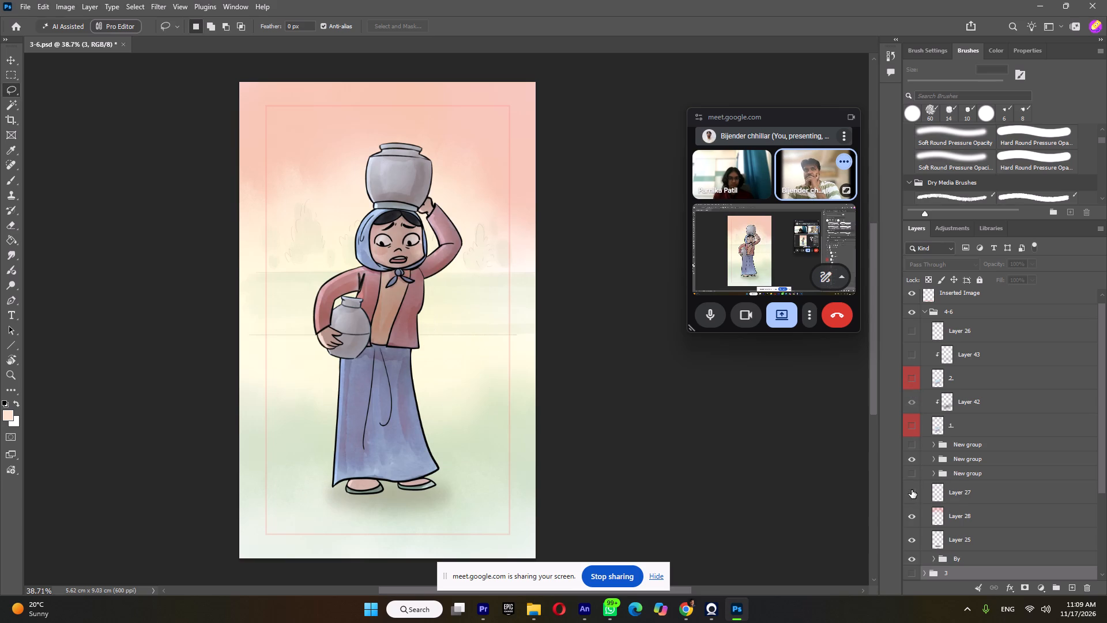
left_click(912, 490)
left_click(972, 493)
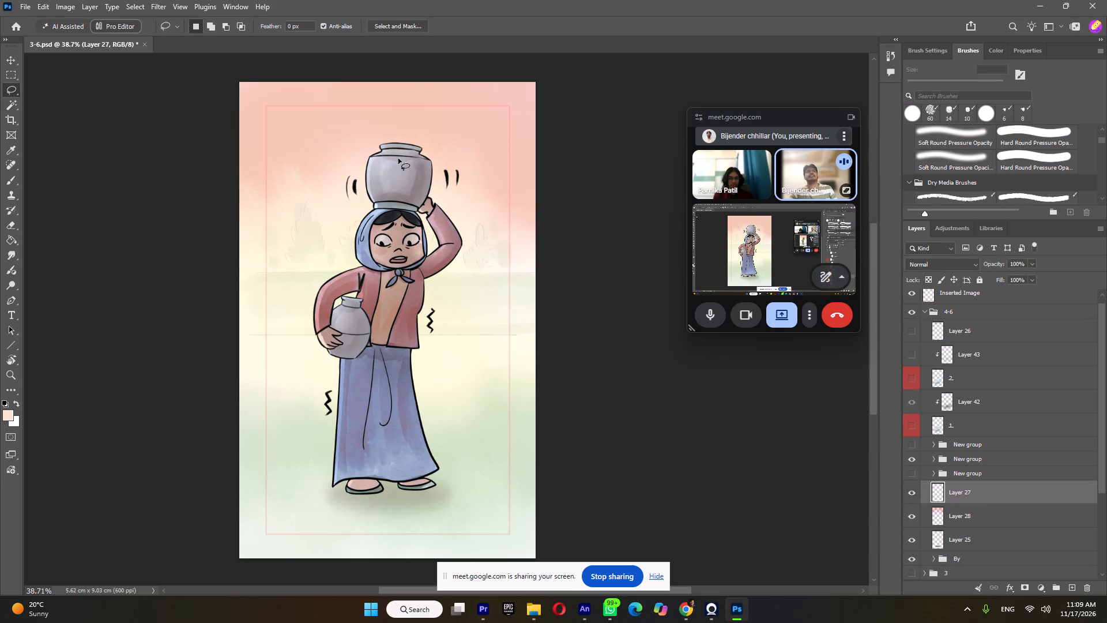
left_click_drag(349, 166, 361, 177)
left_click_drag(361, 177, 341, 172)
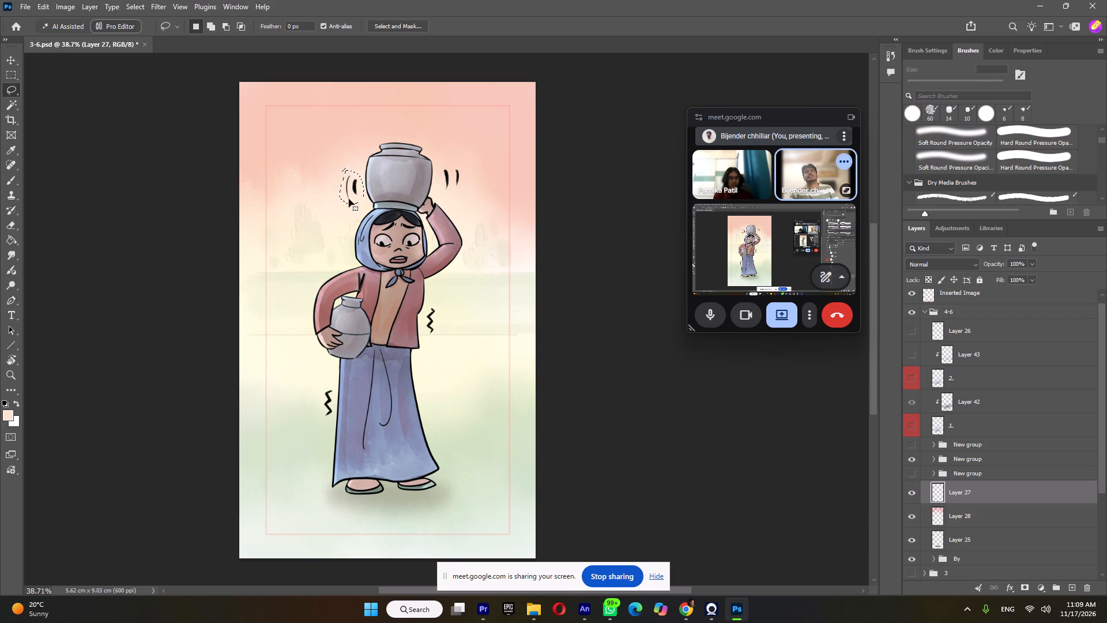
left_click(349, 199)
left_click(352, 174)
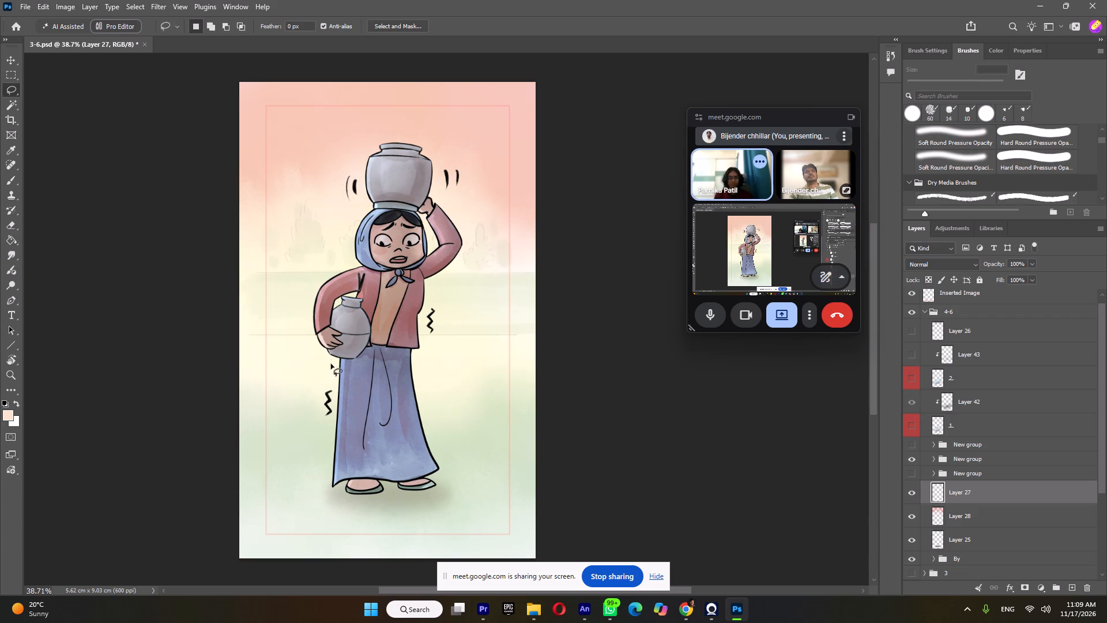
Lasso the two zigzag shake marks on either side of the woman, cut them from Layer 27 and paste them in place on a new layer.
left_click_drag(327, 383, 335, 393)
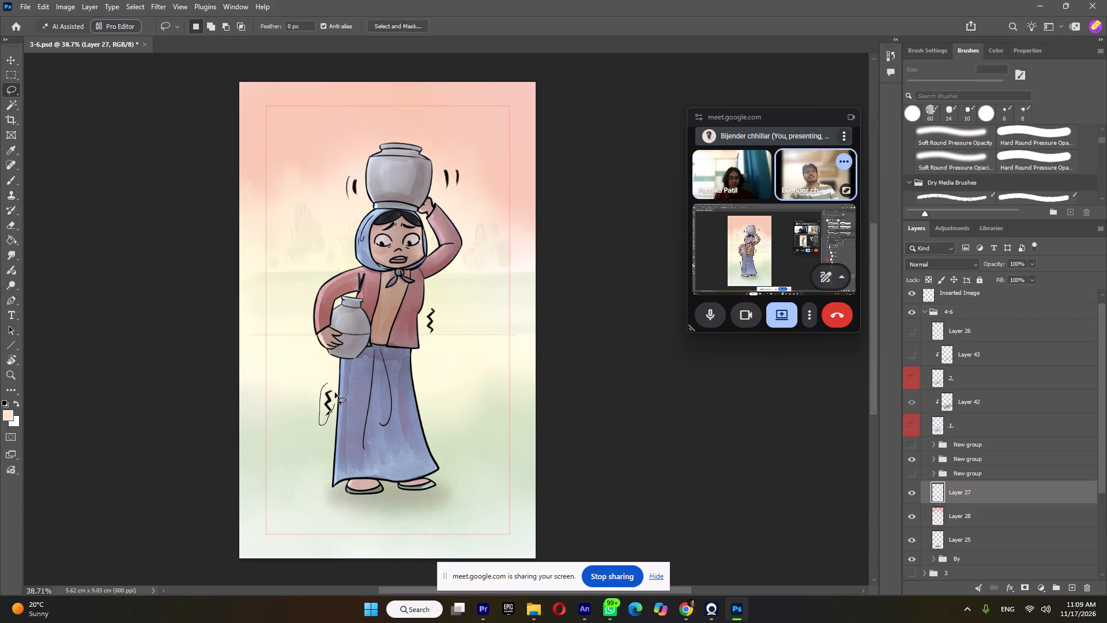
left_click_drag(335, 393, 322, 385)
left_click(327, 402, "shift")
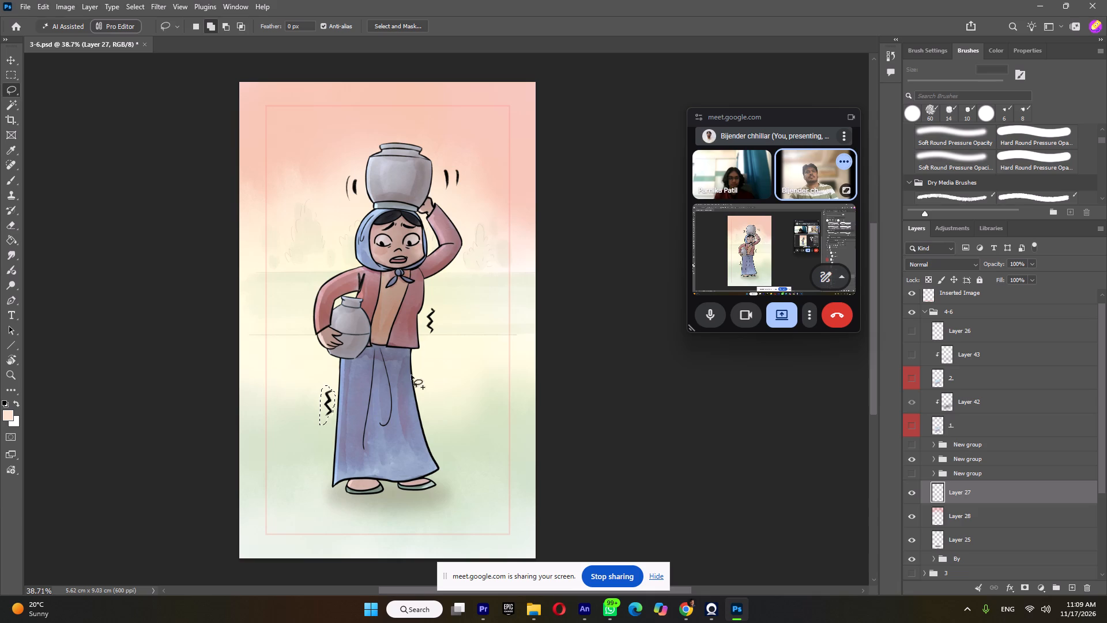
left_click(431, 299, "shift")
key("ctrl+x")
key("ctrl+shift+v")
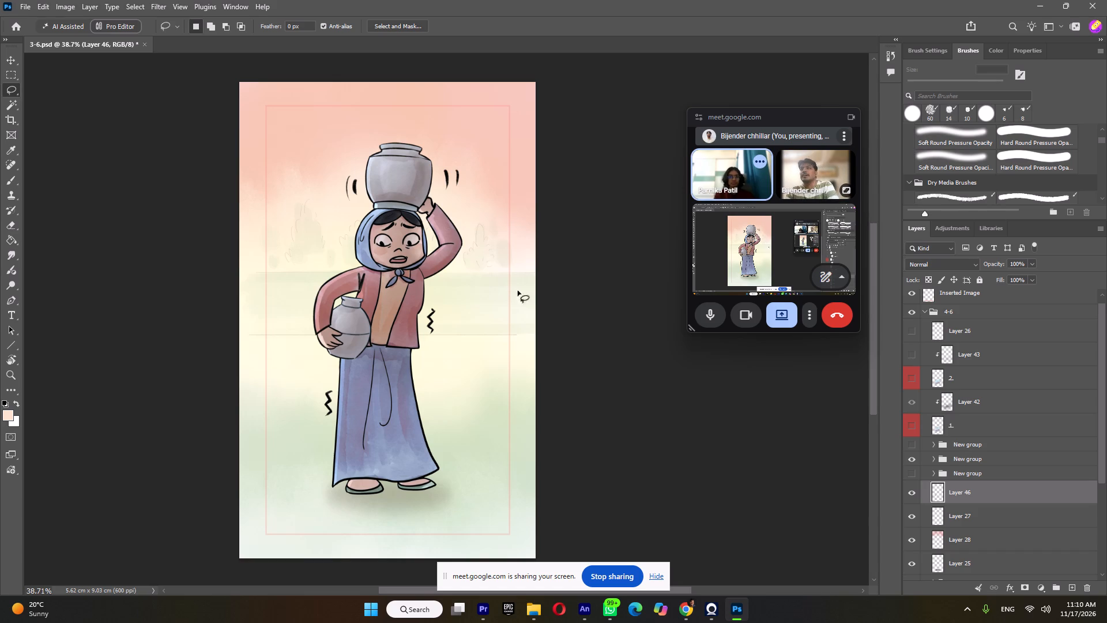
Show the running girl's group and toggle Layer 46 to check the separated zigzag marks against her.
left_click(912, 476)
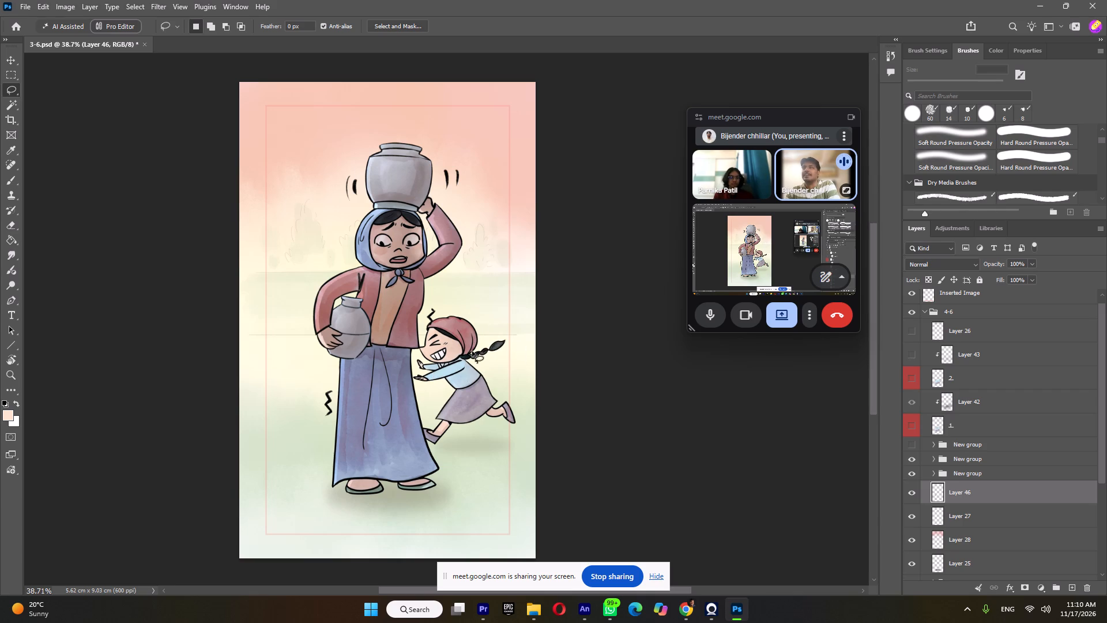
left_click(913, 489)
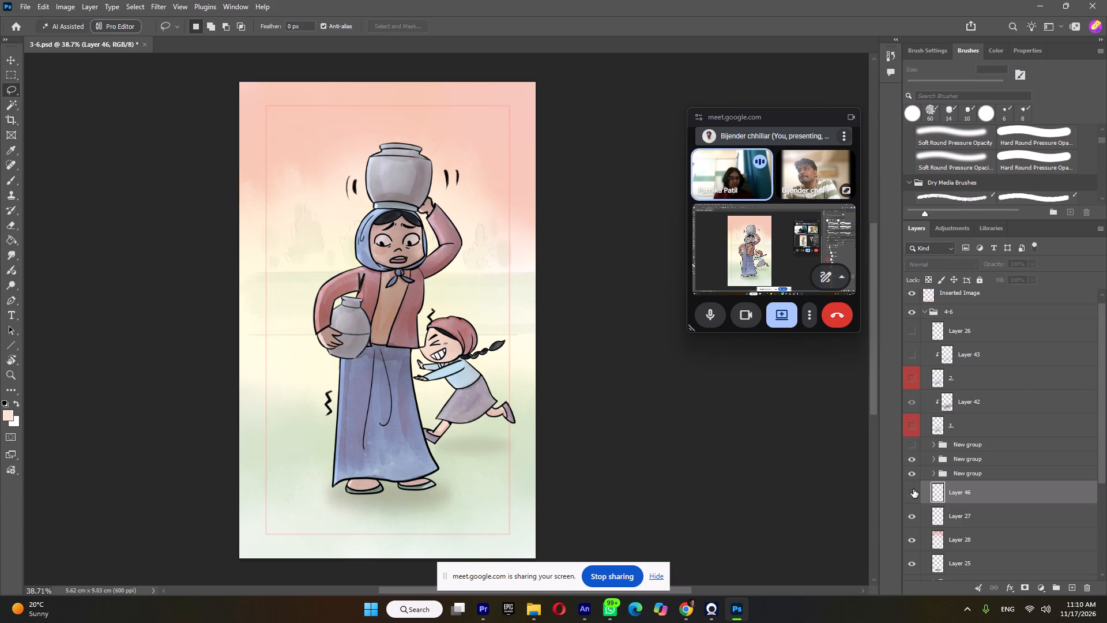
left_click(913, 489)
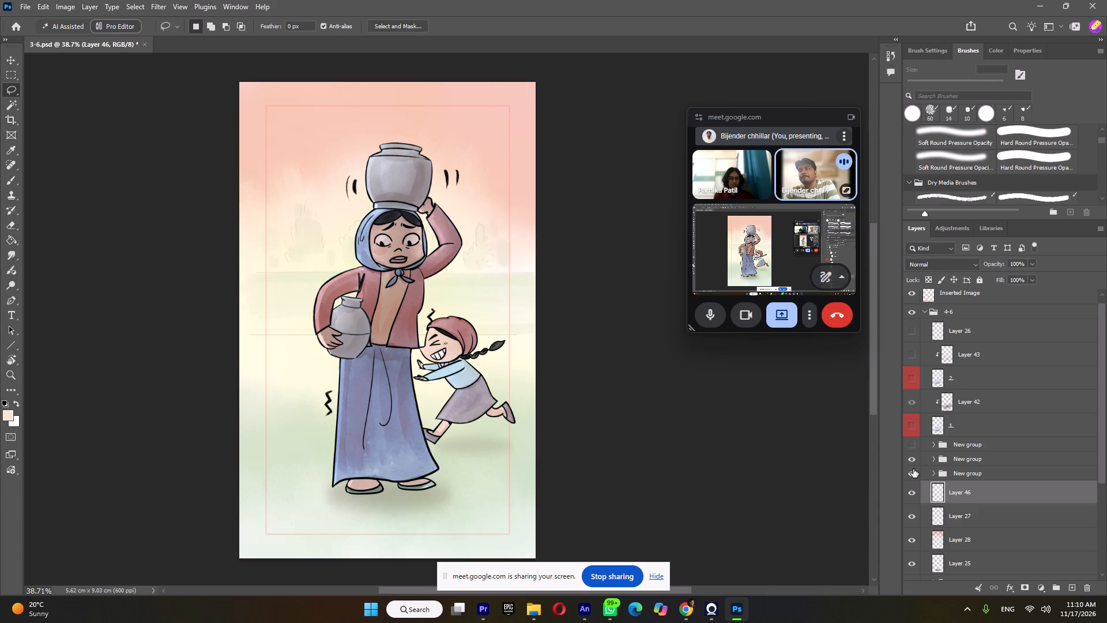
Expand the running girl's group and merge clipped Layer 41 with the From selection layer beneath it.
left_click(933, 474)
scroll(936, 476, "down", 2)
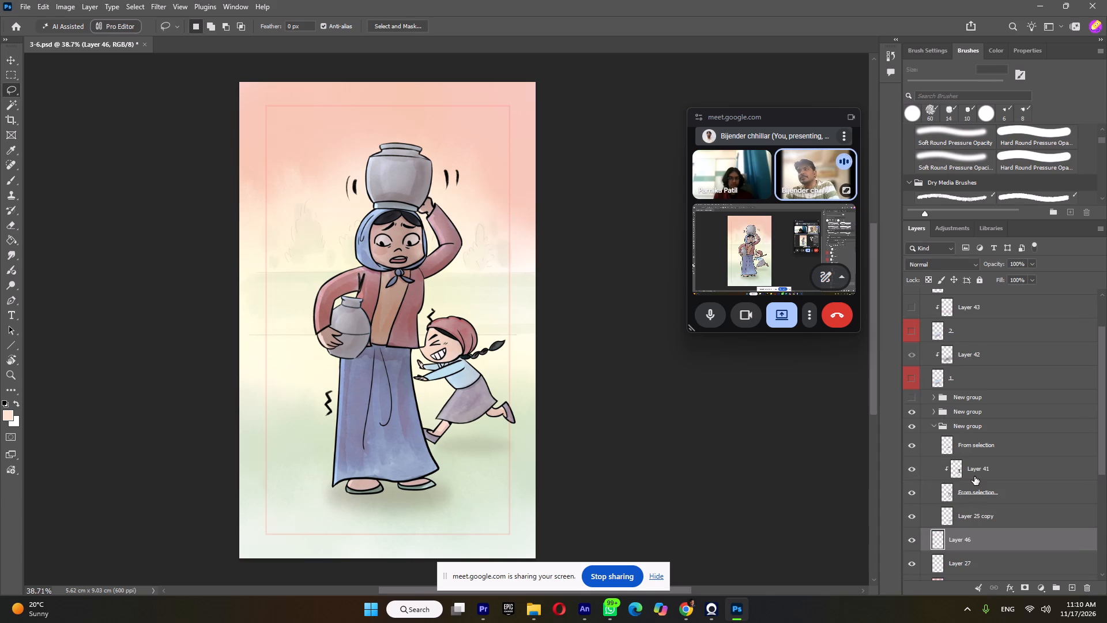
left_click(974, 476)
left_click(972, 500, "shift")
right_click(972, 500)
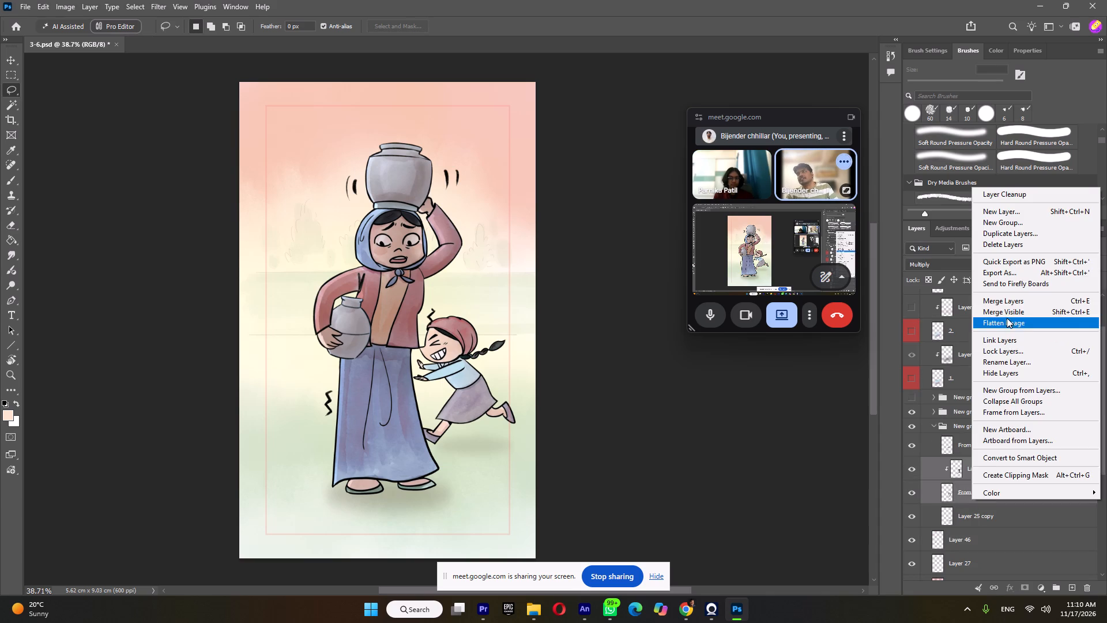
left_click(1010, 301)
Toggle merged Layer 41, the From selection layer and Layer 25 copy to examine the girl's separate parts.
left_click(909, 466)
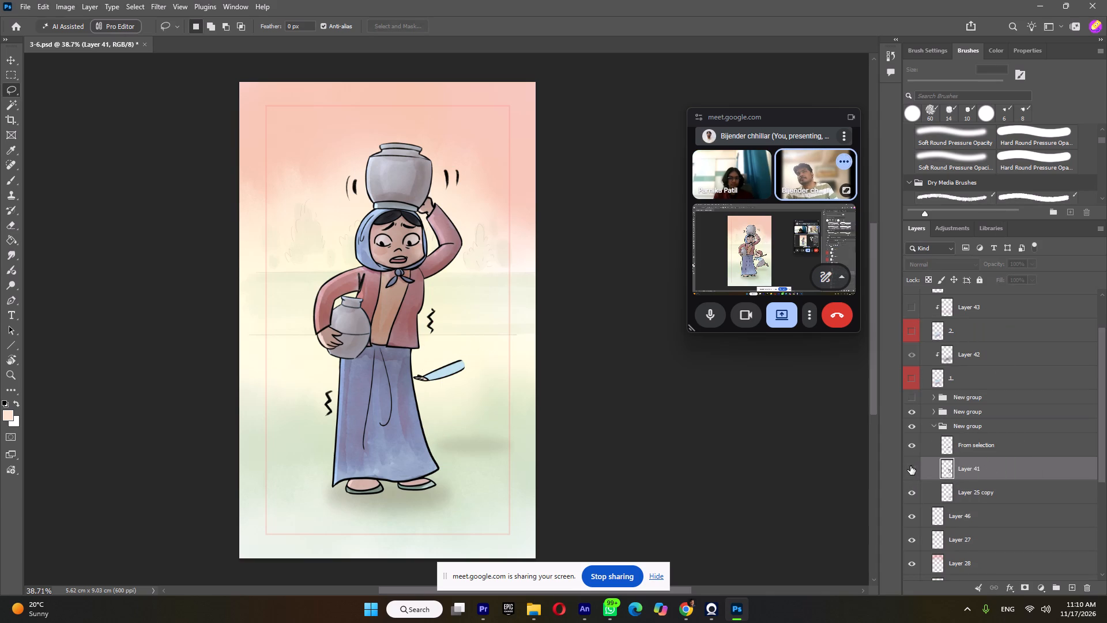
left_click(910, 466)
left_click(911, 446)
left_click(911, 446)
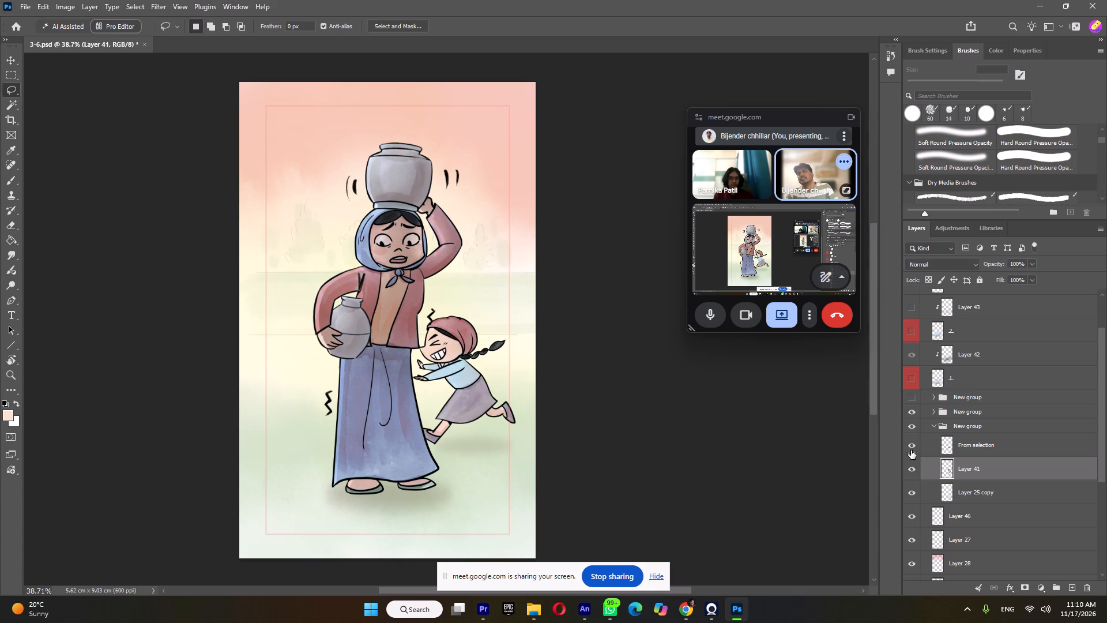
left_click(913, 494)
left_click(913, 494)
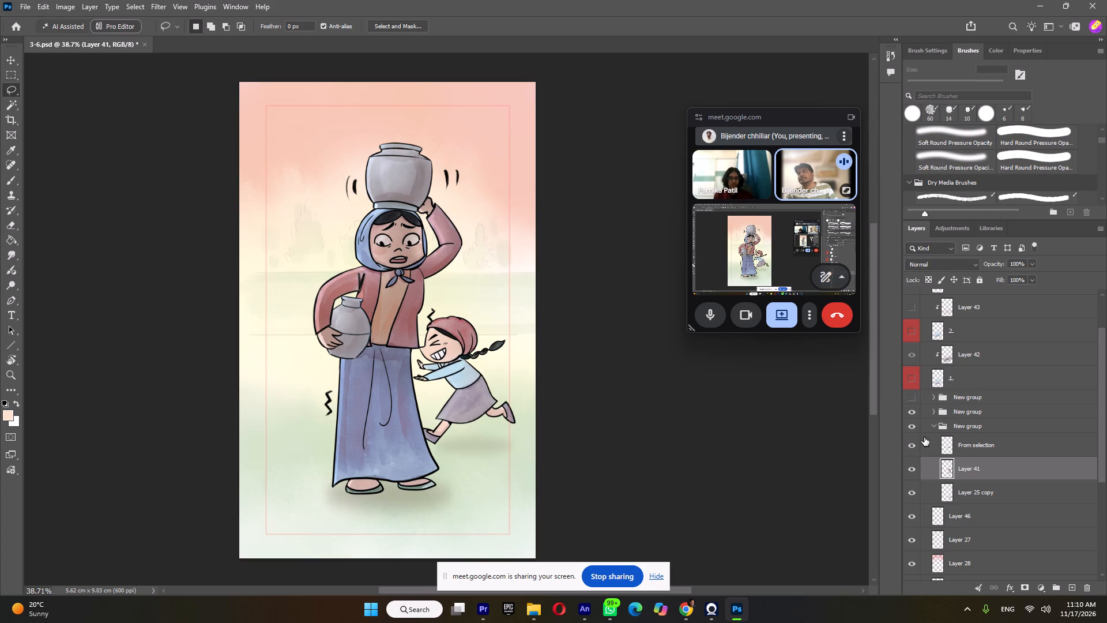
Collapse and hide the running girl's group.
left_click(936, 426)
left_click(916, 429)
Expand the woman's group, merge clipped Layer 30 with its From selection base layer, and toggle the merged layer to check it.
left_click(914, 411)
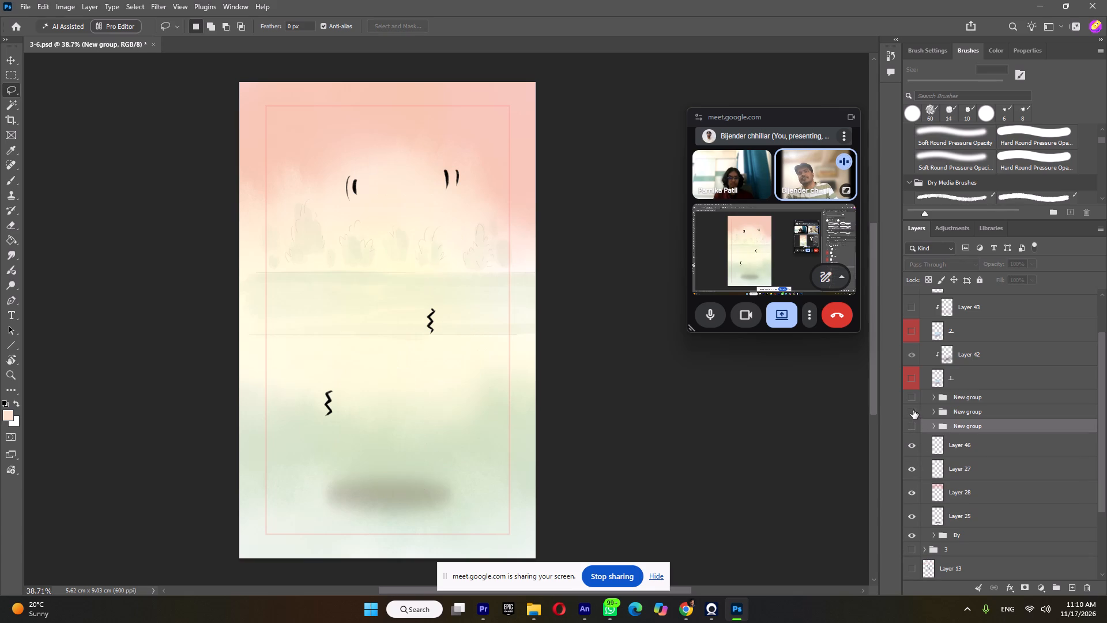
left_click(913, 410)
left_click(933, 412)
left_click(911, 434)
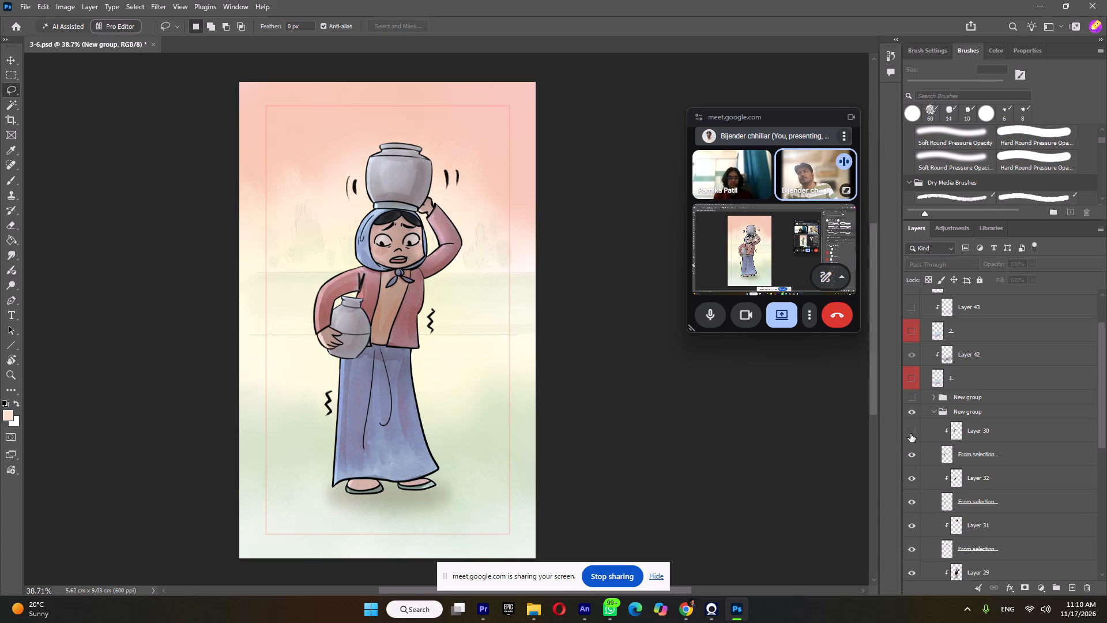
left_click(909, 433)
left_click(972, 429)
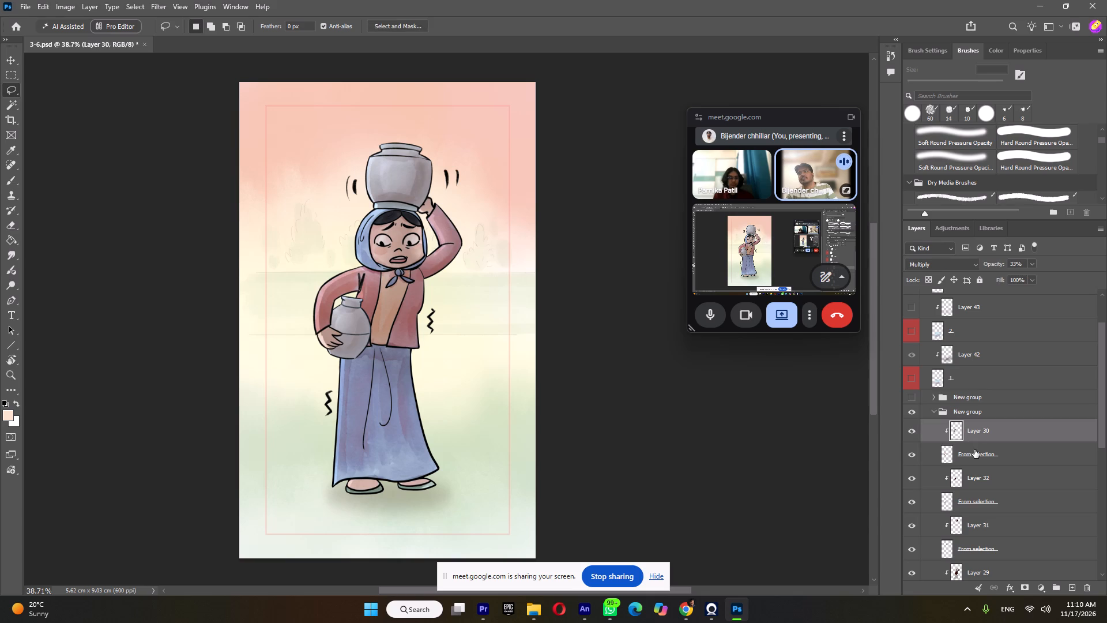
left_click(974, 450, "shift")
right_click(974, 450, "shift")
left_click(1012, 245)
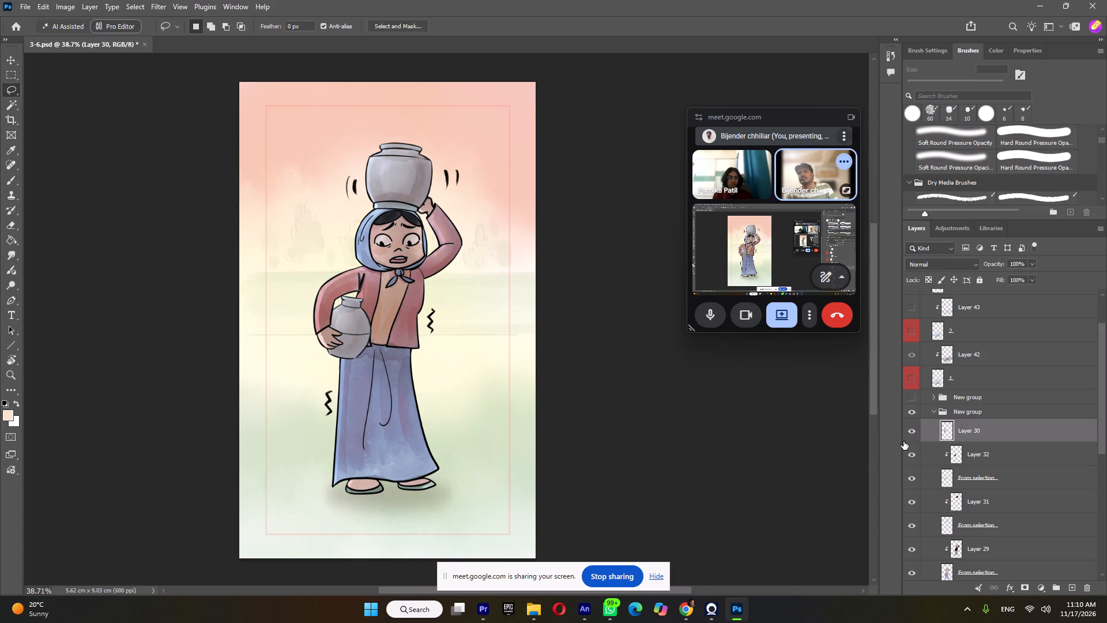
left_click(910, 430)
left_click(910, 430)
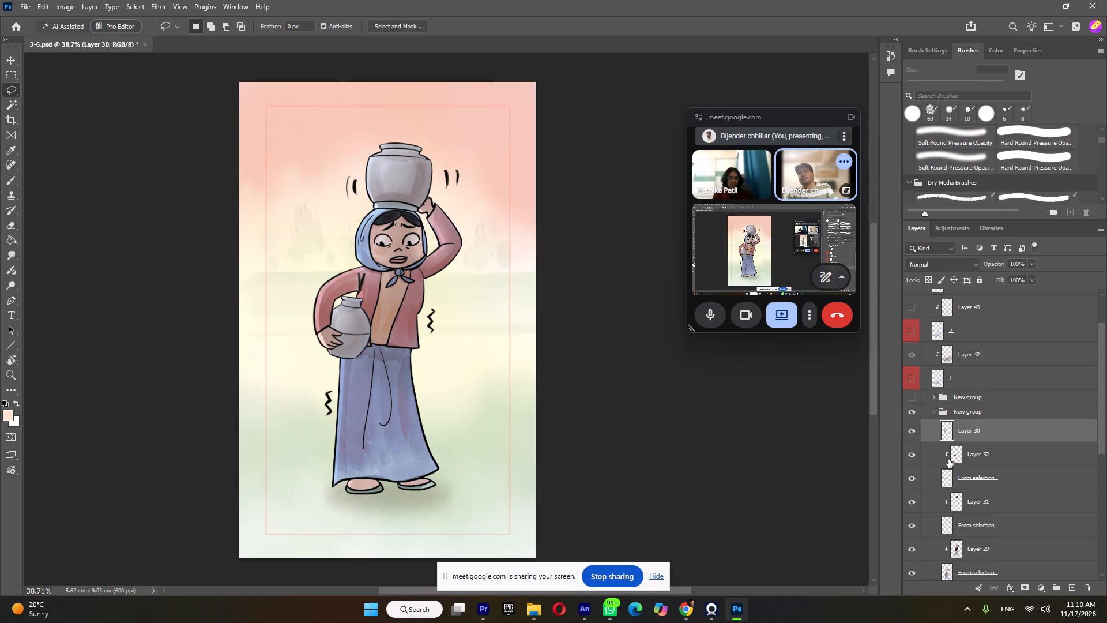
Merge clipped Layer 32 with its From selection base layer in the woman's group and toggle the merged layer to check it.
left_click(957, 459)
left_click(970, 481, "shift")
right_click(970, 481, "shift")
left_click(996, 285)
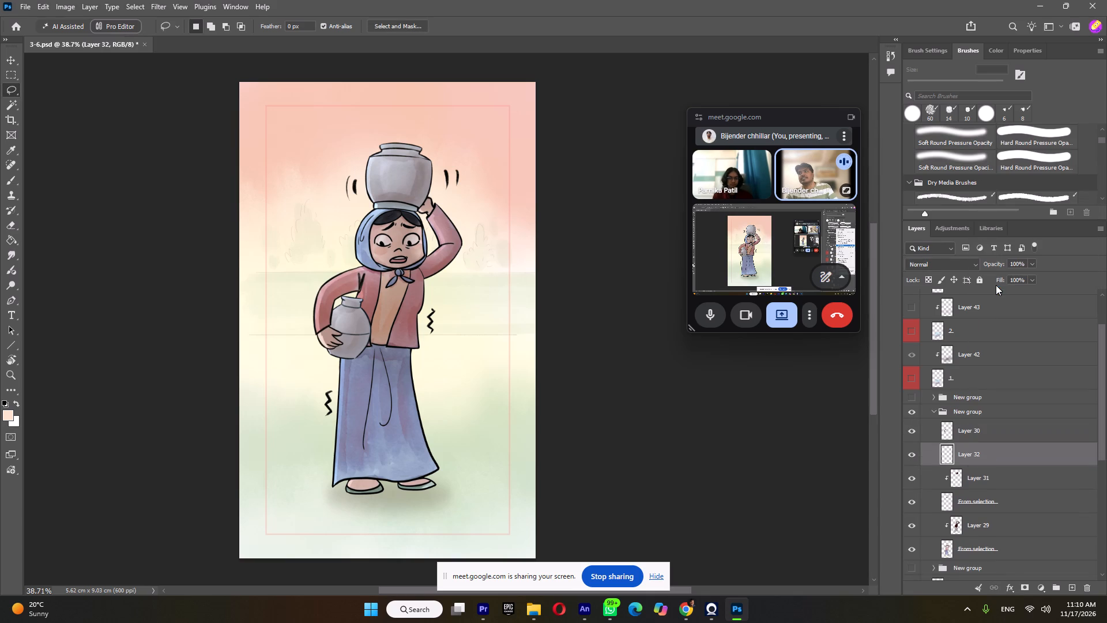
left_click(912, 461)
left_click(912, 461)
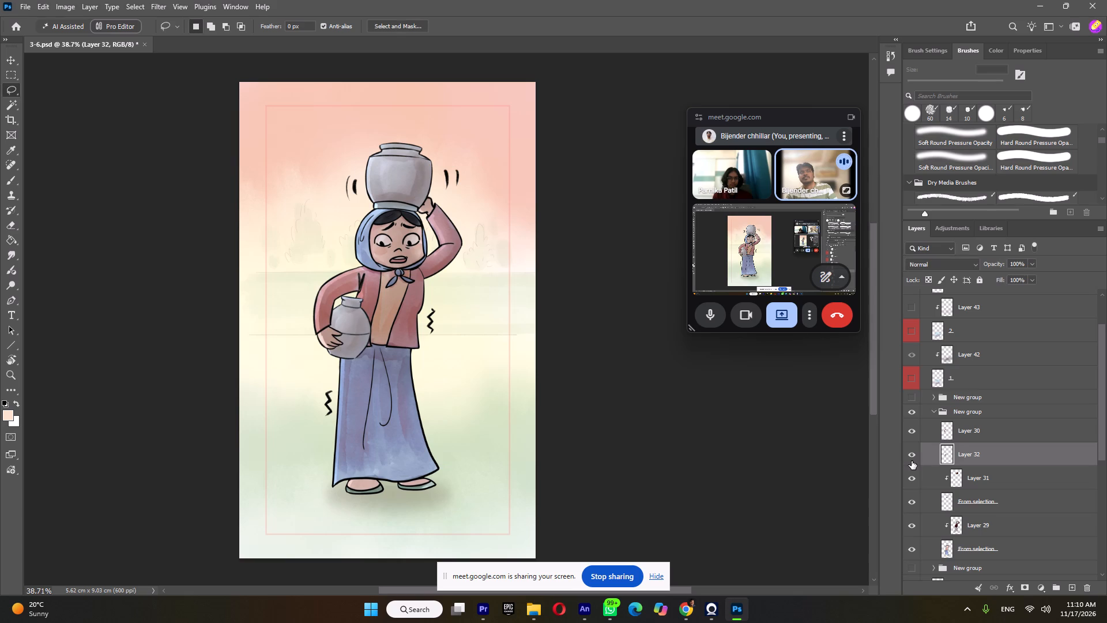
Merge clipped Layer 31 with its From selection base layer and toggle the merged layer to check the pot on the woman's head.
left_click(975, 485)
left_click(977, 502, "shift")
right_click(976, 502, "shift")
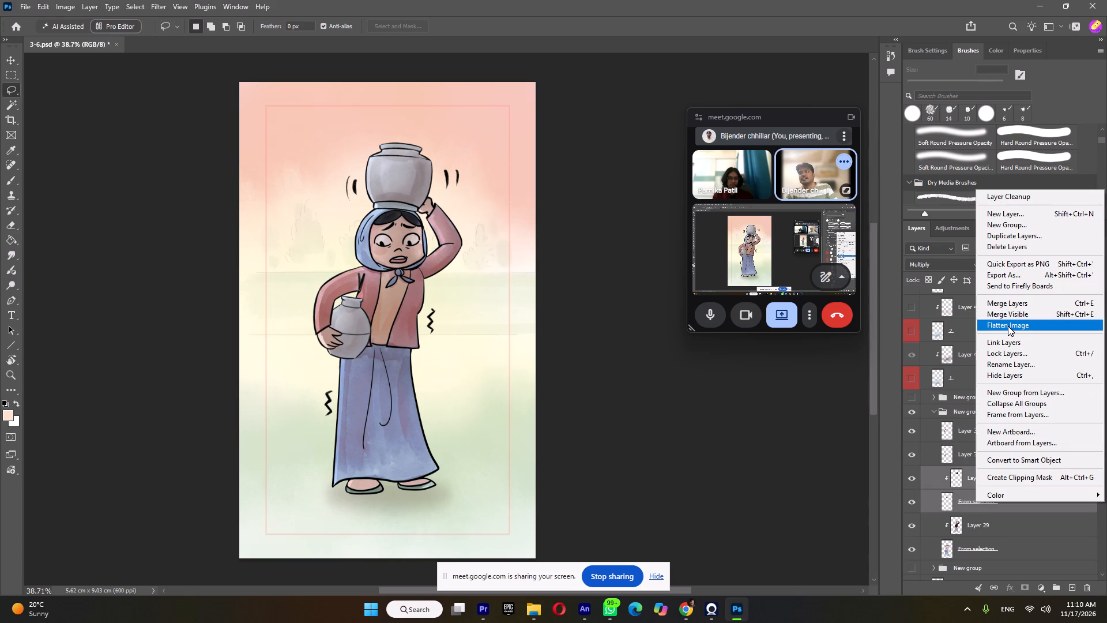
left_click(1008, 300)
left_click(914, 478)
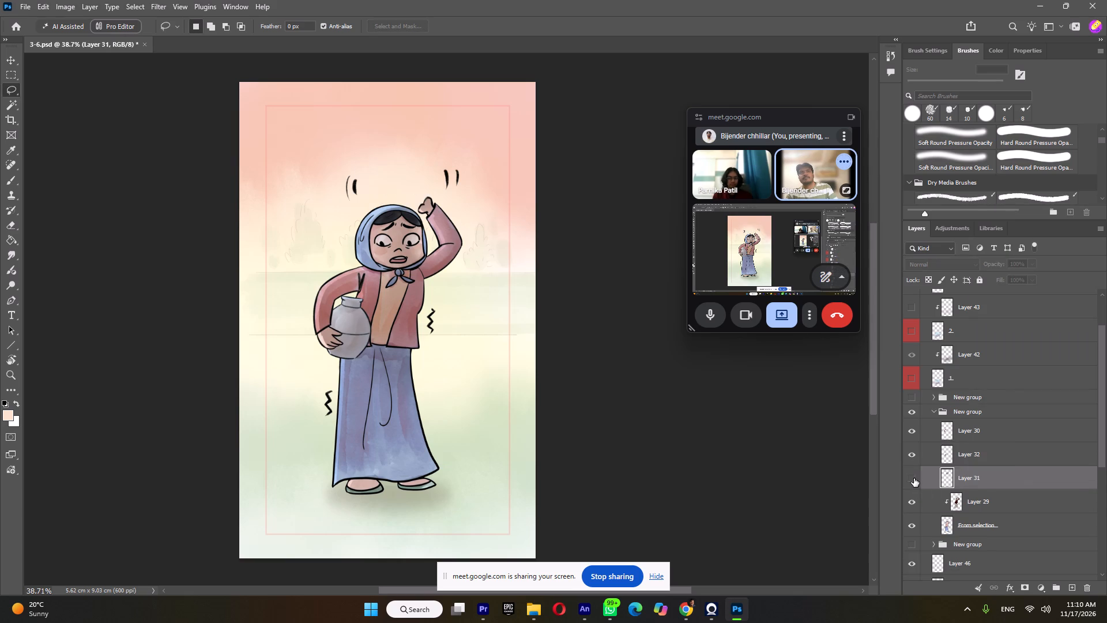
left_click(914, 478)
Merge clipped Layer 29 with its From selection base layer and toggle the merged layer to check the woman's body.
left_click(987, 509)
left_click(977, 527, "shift")
right_click(977, 527, "shift")
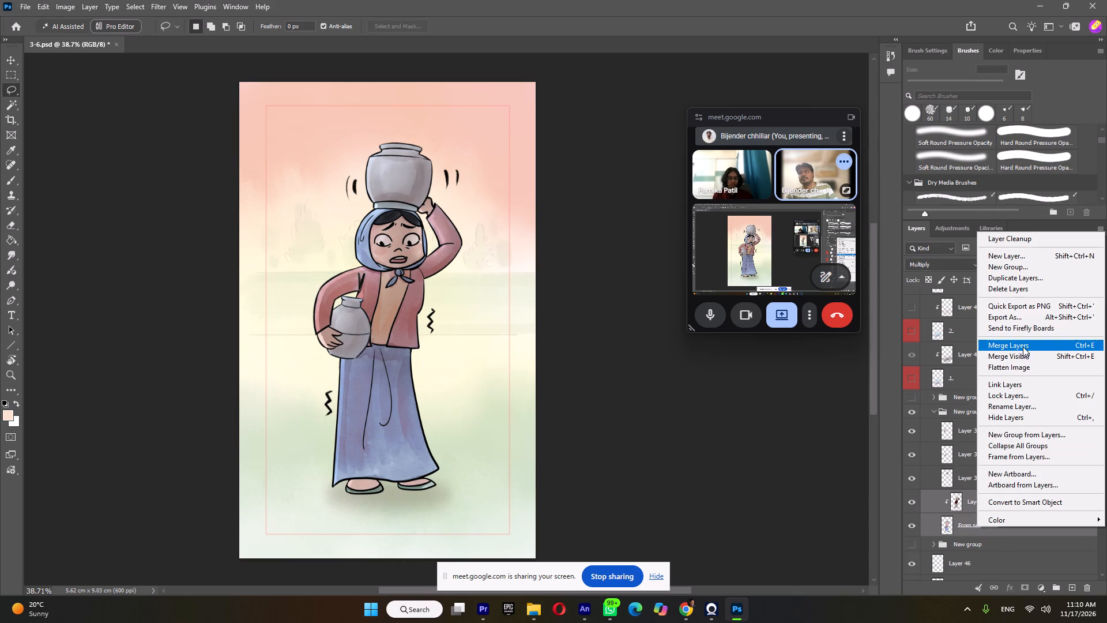
left_click(1023, 344)
left_click(914, 498)
left_click(914, 501)
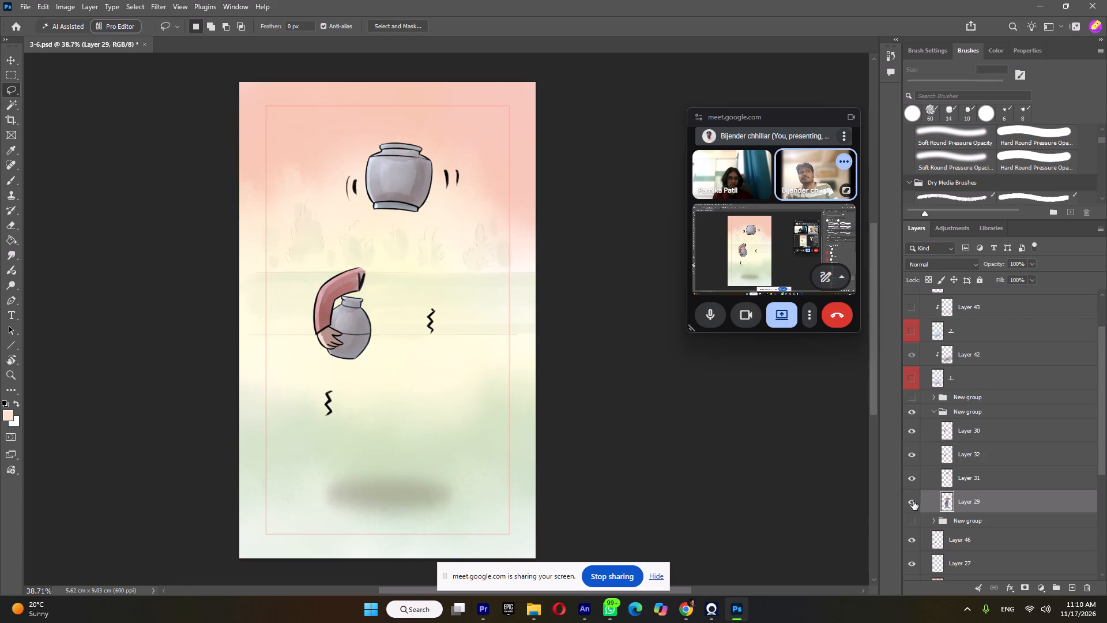
Duplicate the merged Layer 29 as Layer 29 copy within the same document.
left_click(963, 498)
right_click(963, 498)
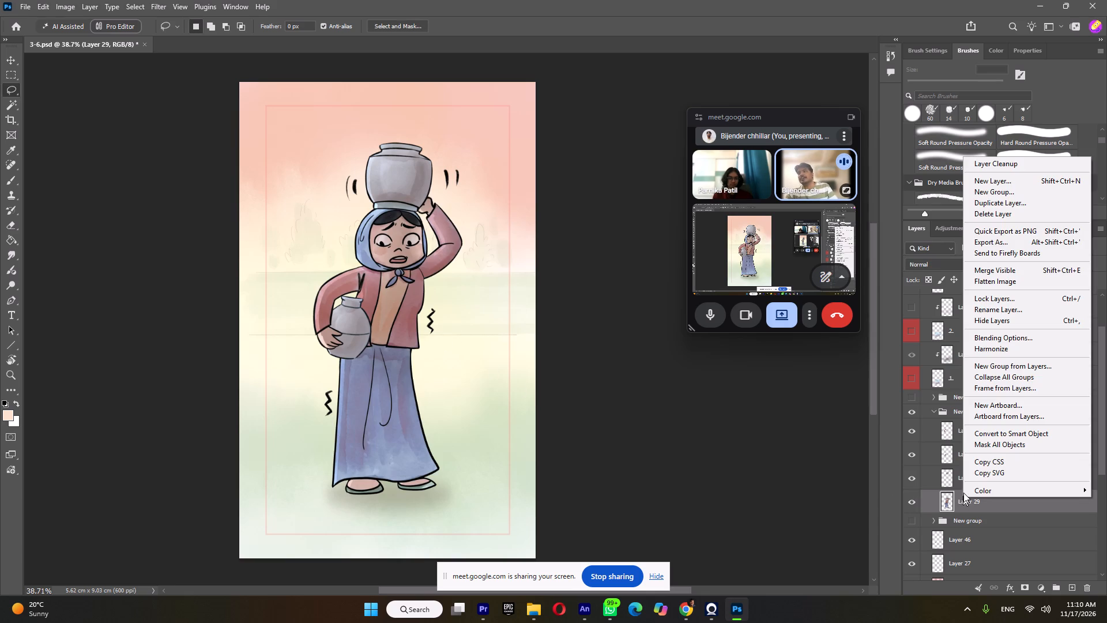
left_click(1006, 202)
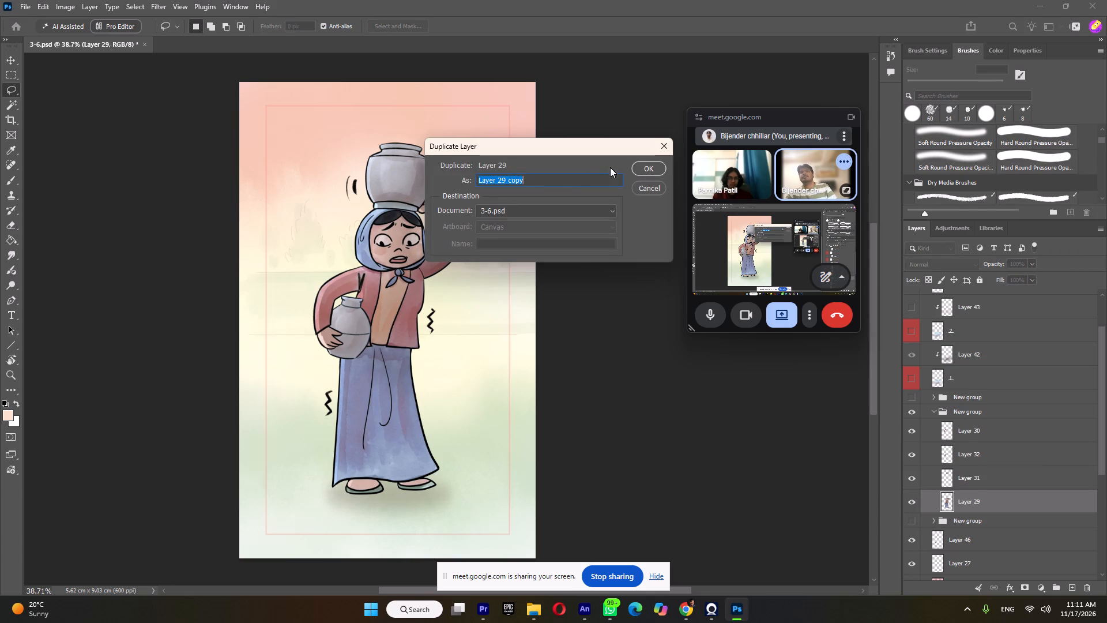
left_click(646, 171)
Start a Puppet Warp on Layer 29 copy, pinning the feet, both sides of the waist, neck, shoulders, raised hand and elbow.
left_click(47, 5)
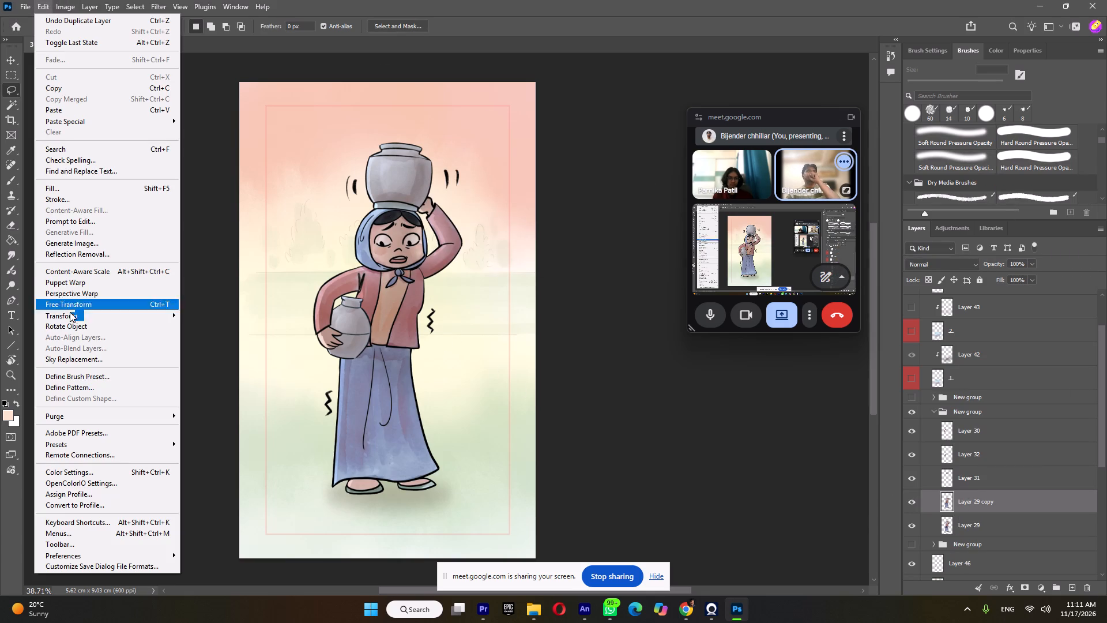
left_click(52, 286)
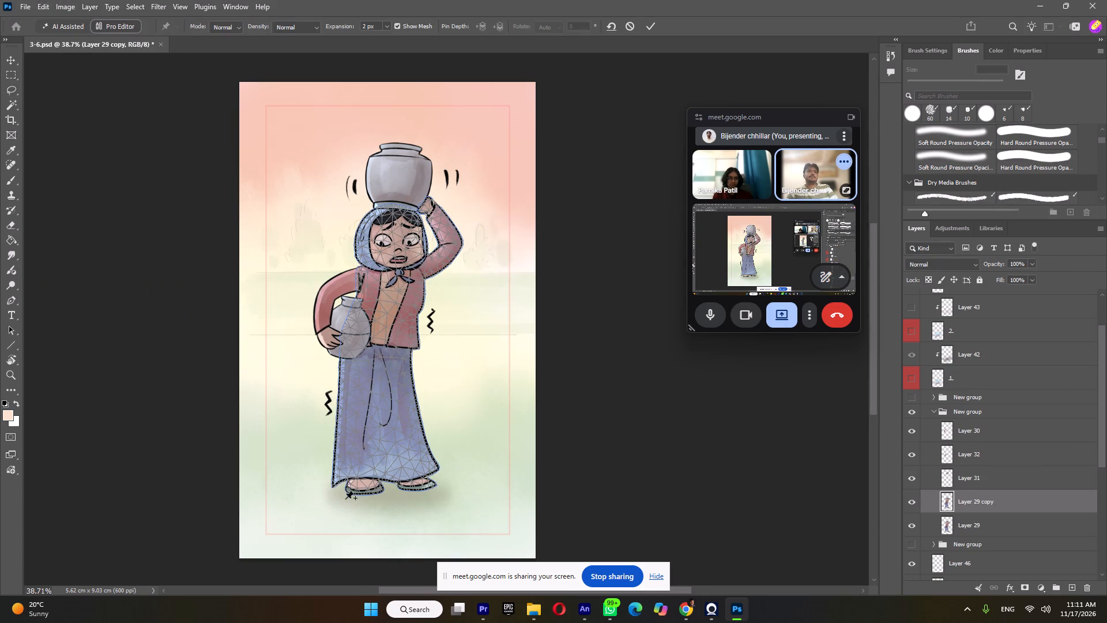
left_click(362, 491)
left_click(417, 488)
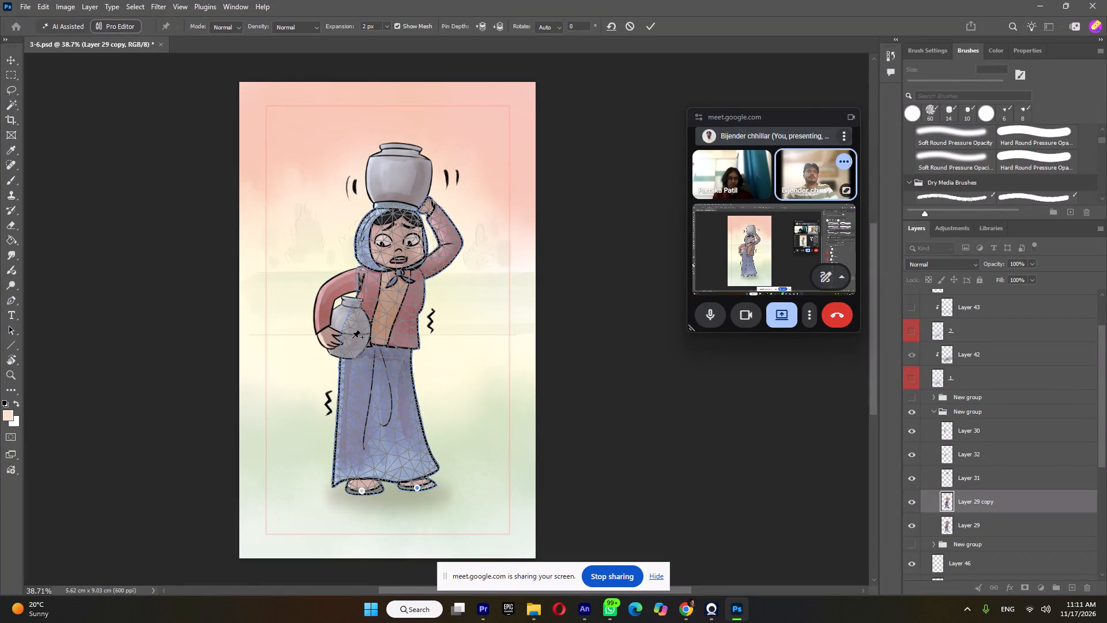
left_click(354, 343)
left_click(396, 347)
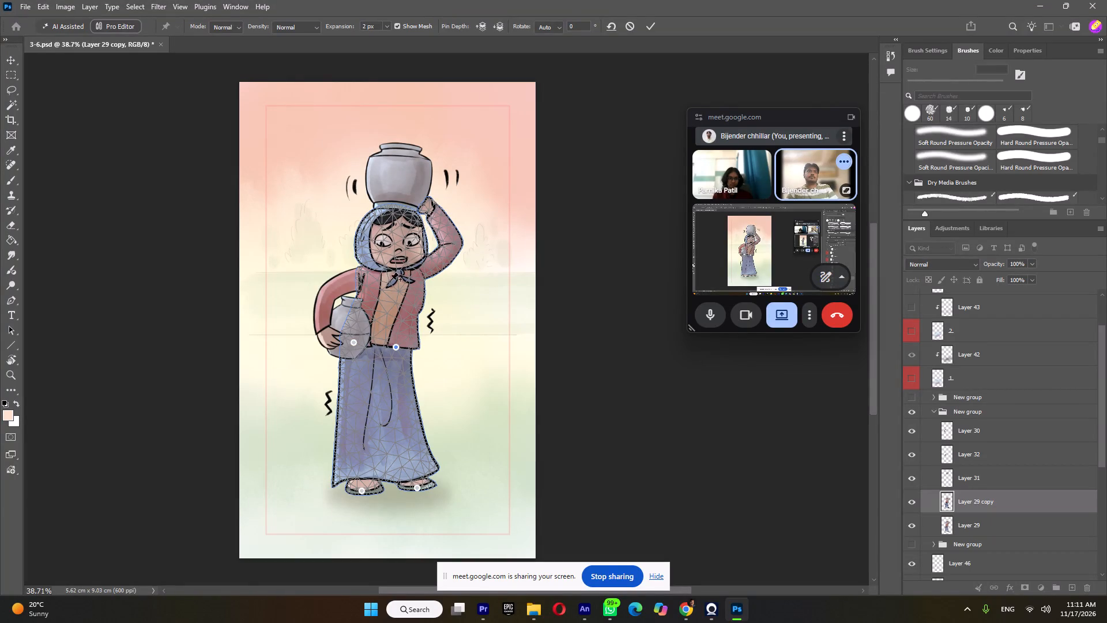
left_click(391, 271)
scroll(386, 272, "up", 9, "alt")
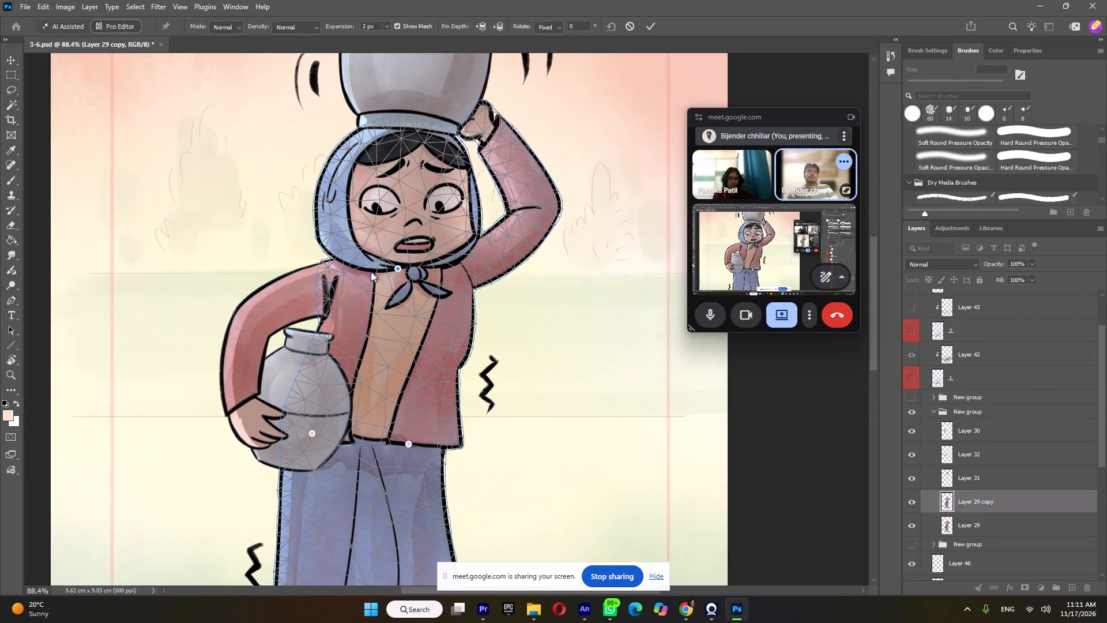
left_click(330, 266)
left_click(329, 270)
left_click(457, 270)
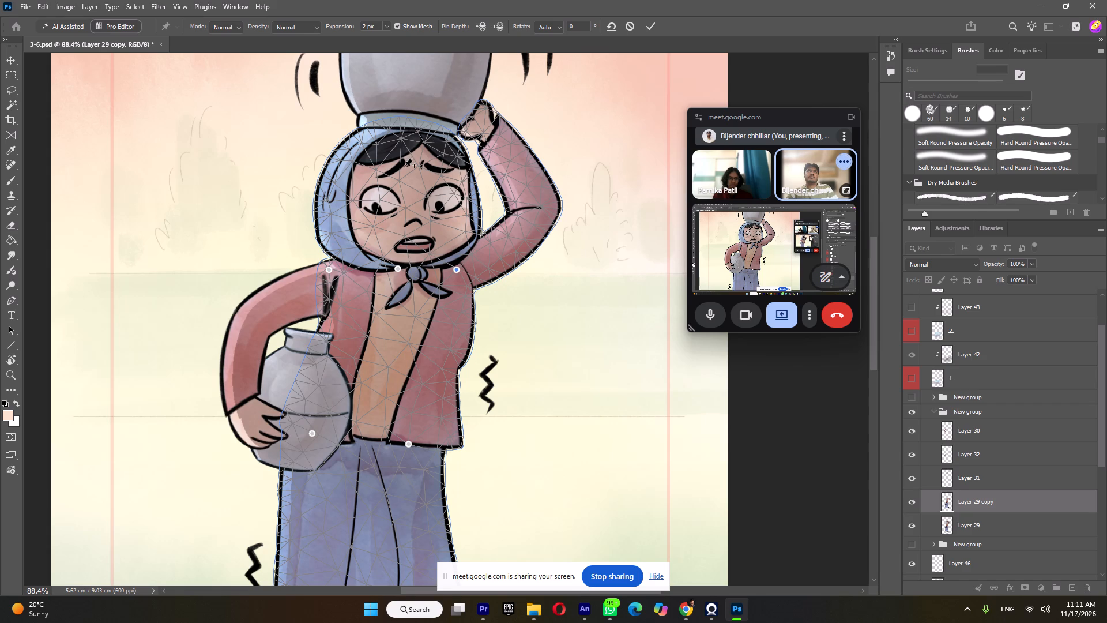
left_click(473, 120)
left_click(534, 210)
Nudge the neck and both shoulder pins slightly to shift the woman's upper body.
scroll(397, 281, "up", 3, "alt")
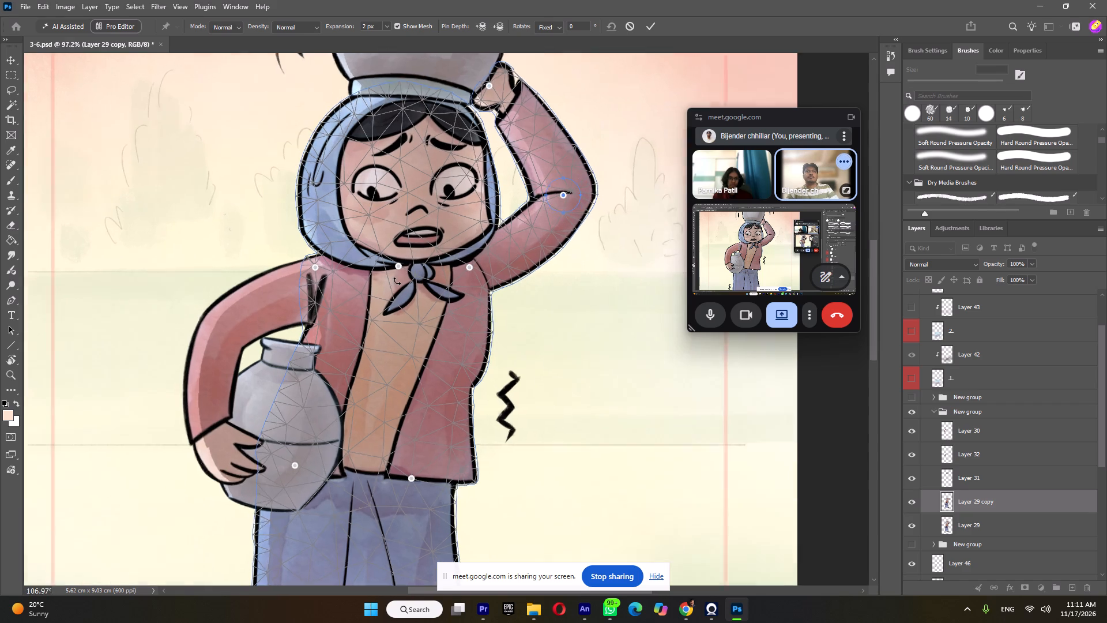
scroll(397, 281, "up", 11, "alt")
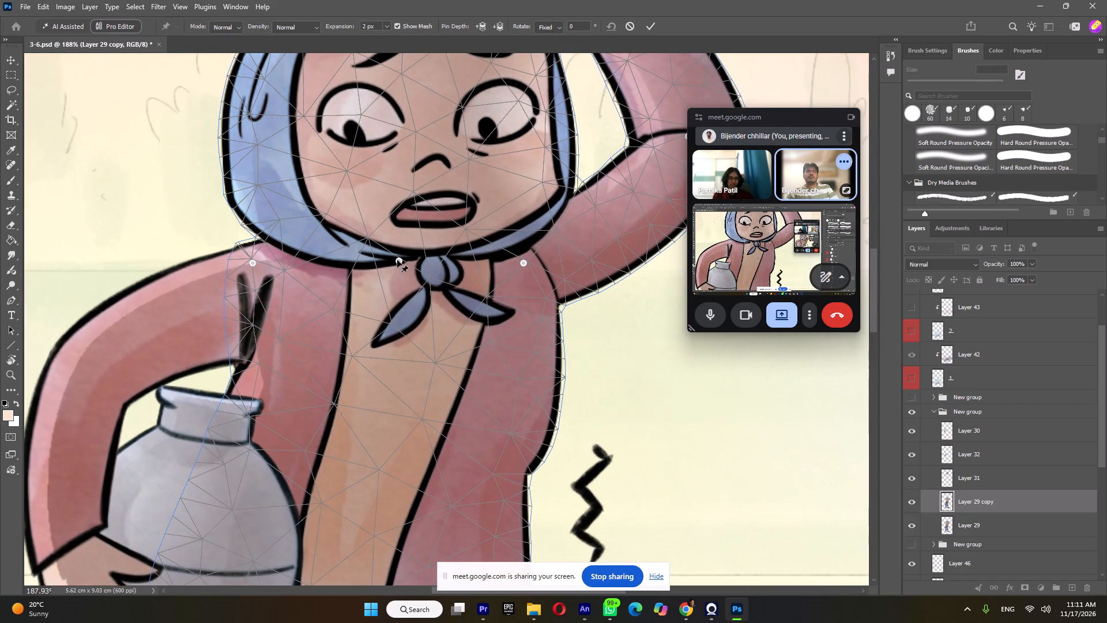
left_click(397, 260)
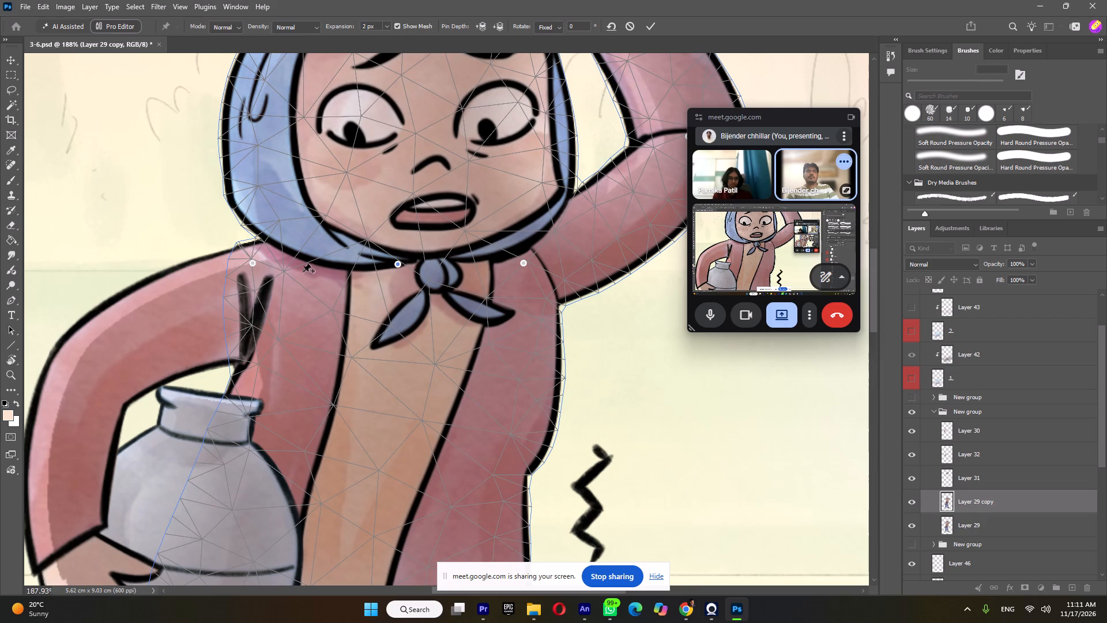
left_click(253, 263)
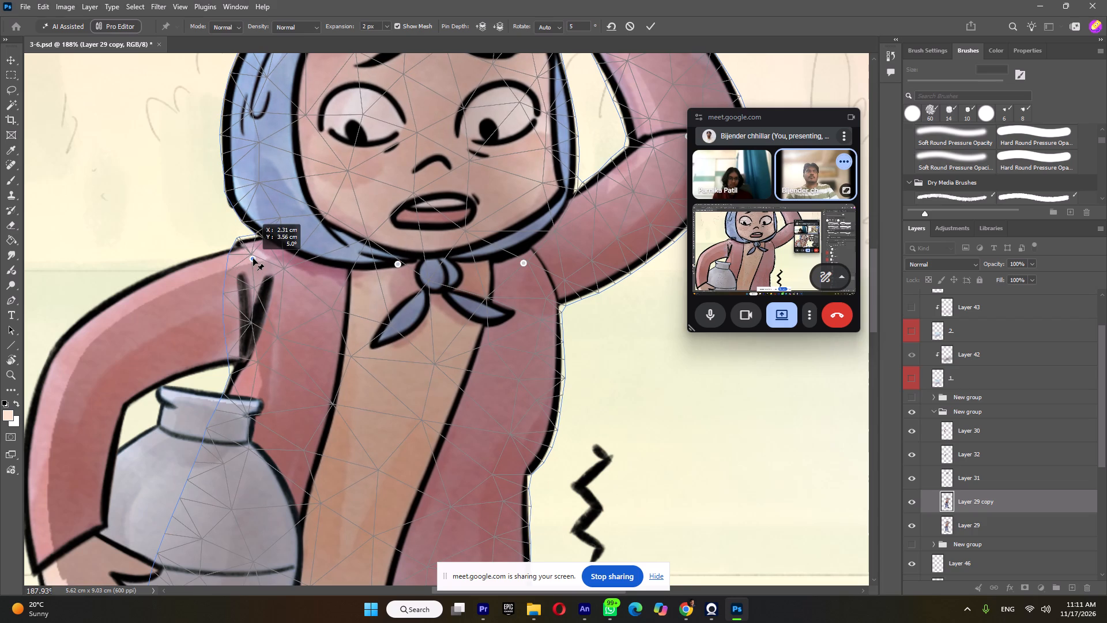
left_click(525, 264)
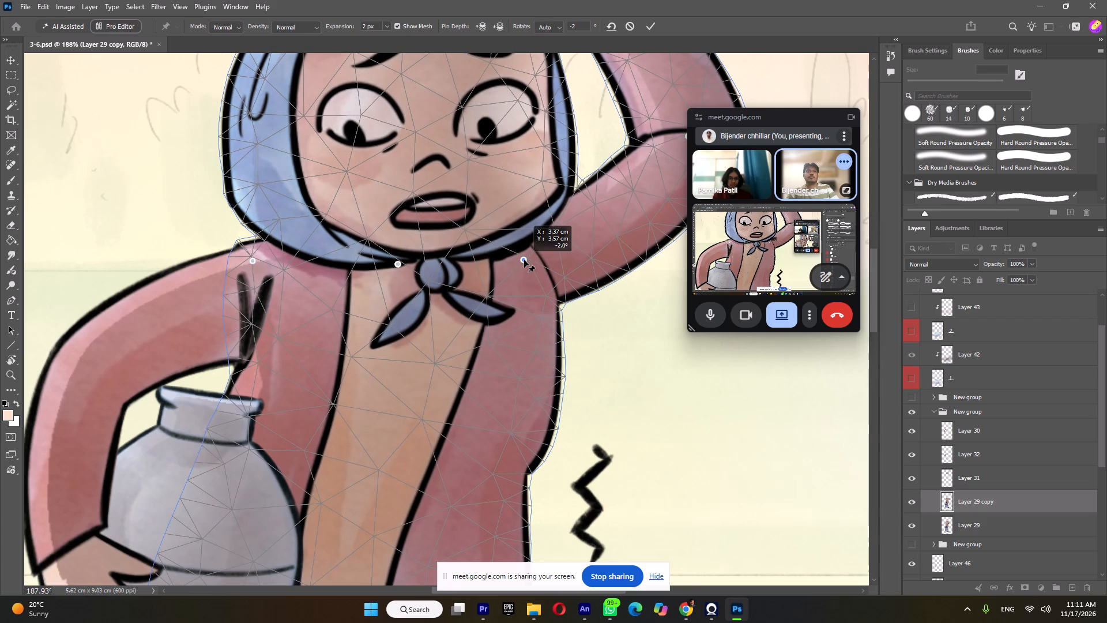
Adjust the raised hand's pin slightly beside the head pot and select the elbow pin.
scroll(524, 302, "down", 6, "alt")
scroll(571, 74, "up", 4, "alt")
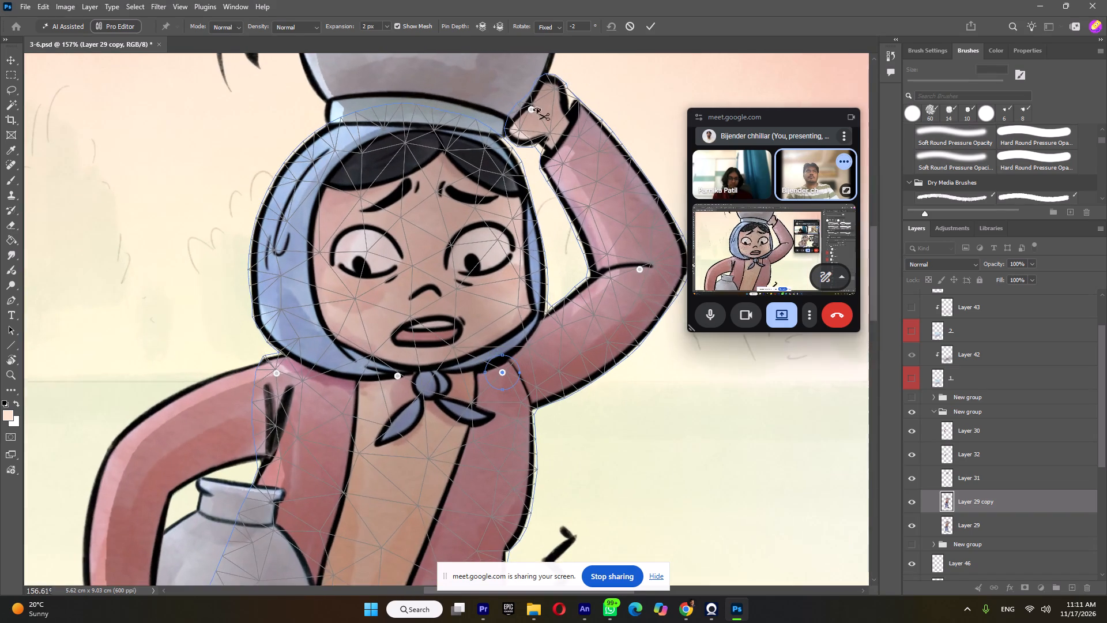
scroll(521, 121, "up", 4, "alt")
left_click(536, 103)
left_click_drag(535, 104, 532, 110)
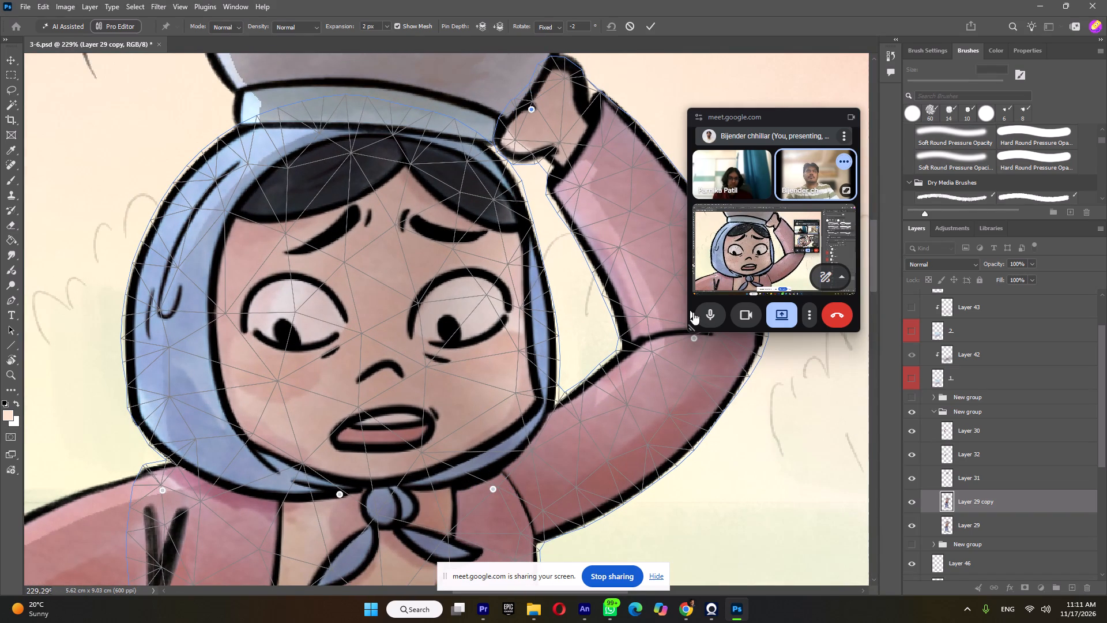
left_click(694, 339)
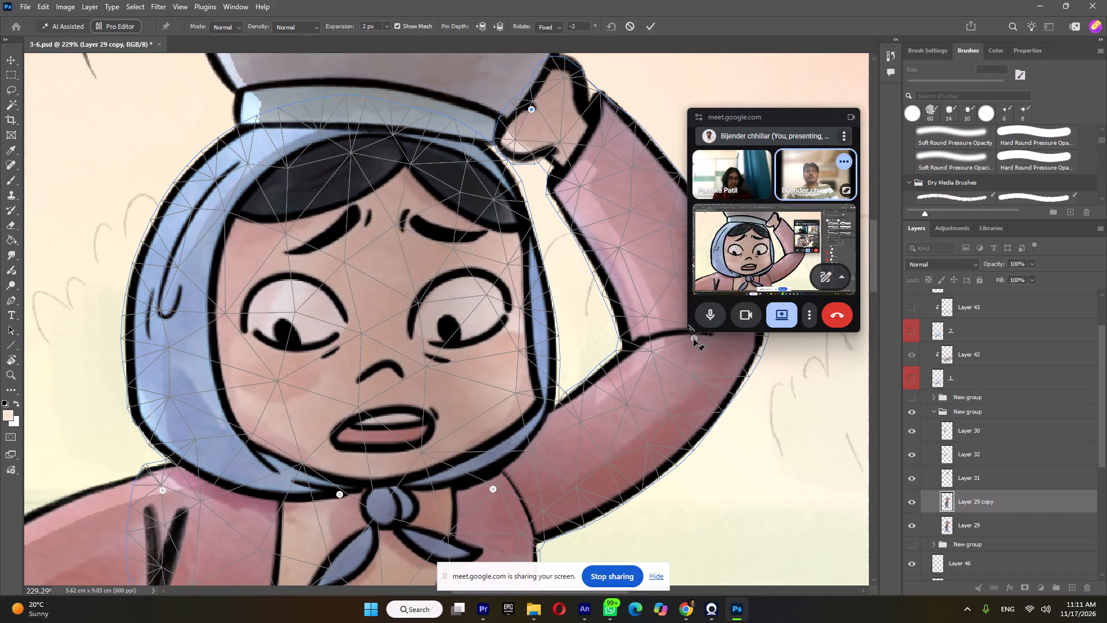
left_click(694, 339)
Adjust the pin at the jacket's lower hem and apply the Puppet Warp to Layer 29 copy.
scroll(438, 305, "down", 9, "alt")
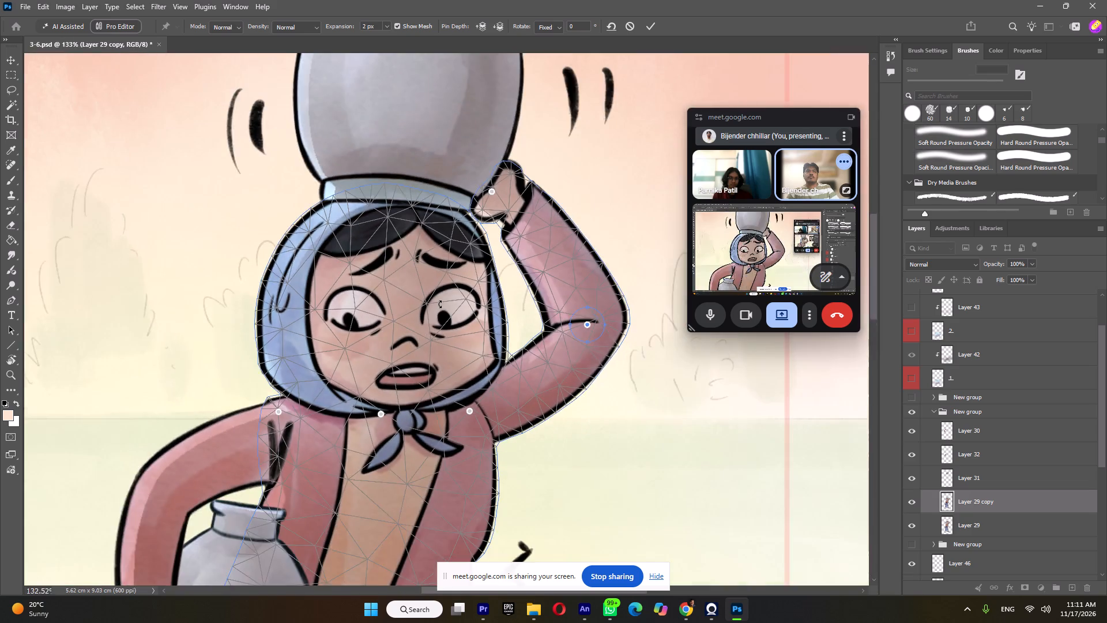
scroll(439, 304, "down", 9, "alt")
scroll(444, 437, "up", 5, "alt")
scroll(403, 414, "up", 11, "alt")
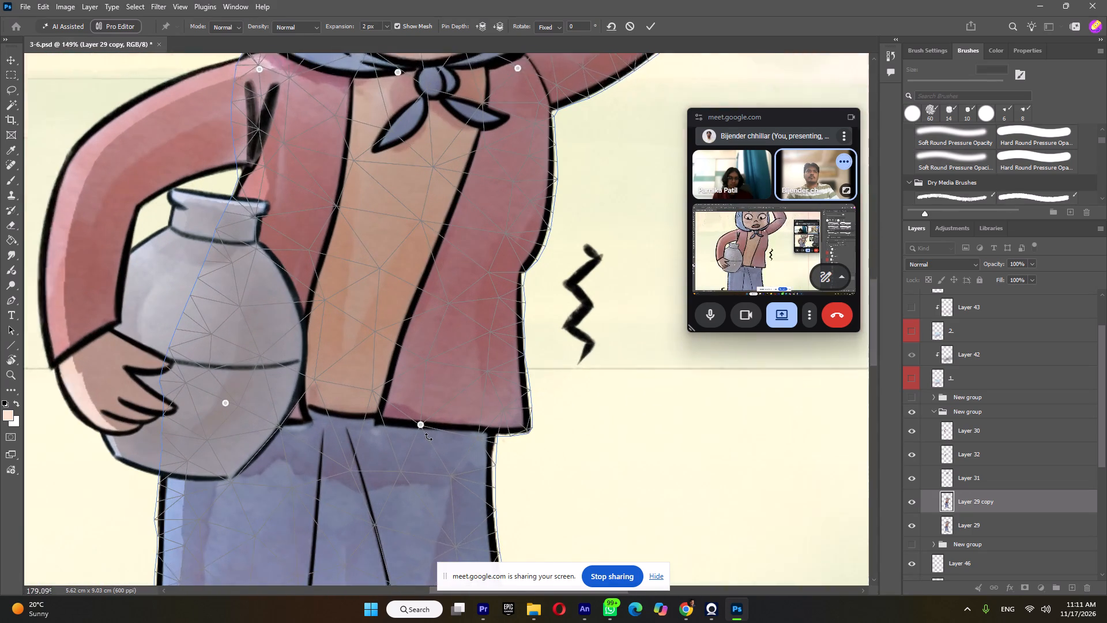
left_click(420, 423)
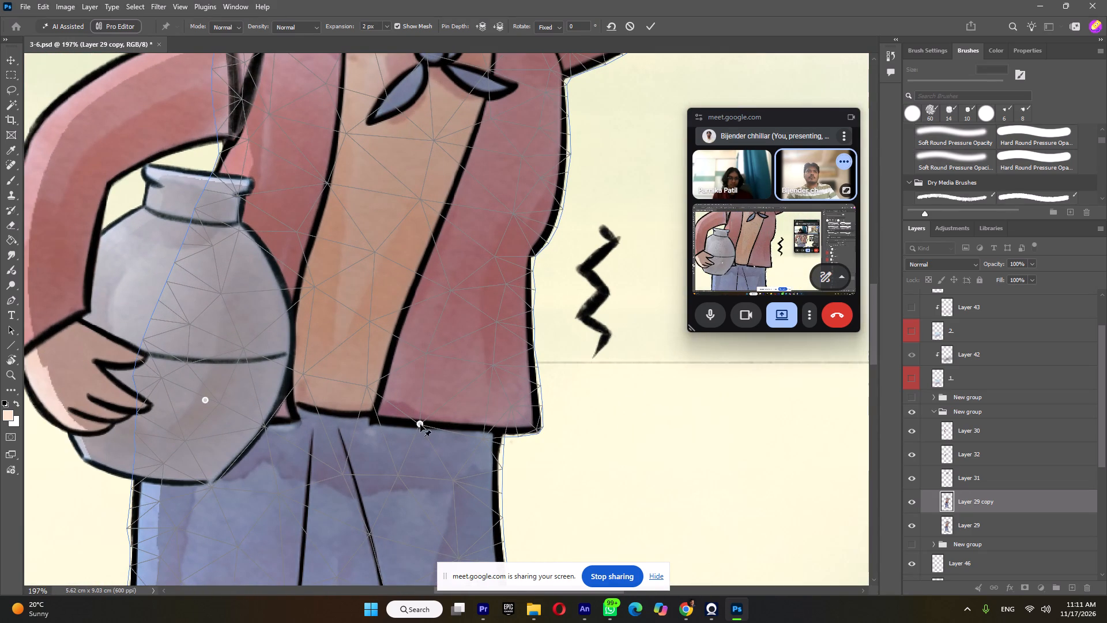
left_click(420, 425)
scroll(425, 332, "down", 4, "alt")
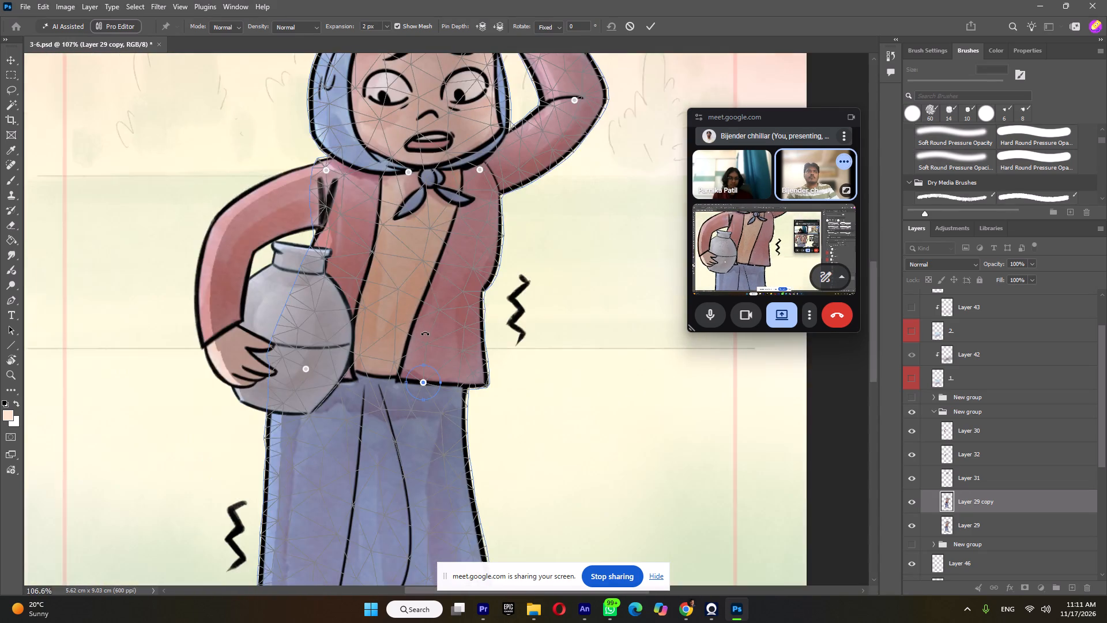
scroll(425, 333, "down", 8, "alt")
left_click(643, 25)
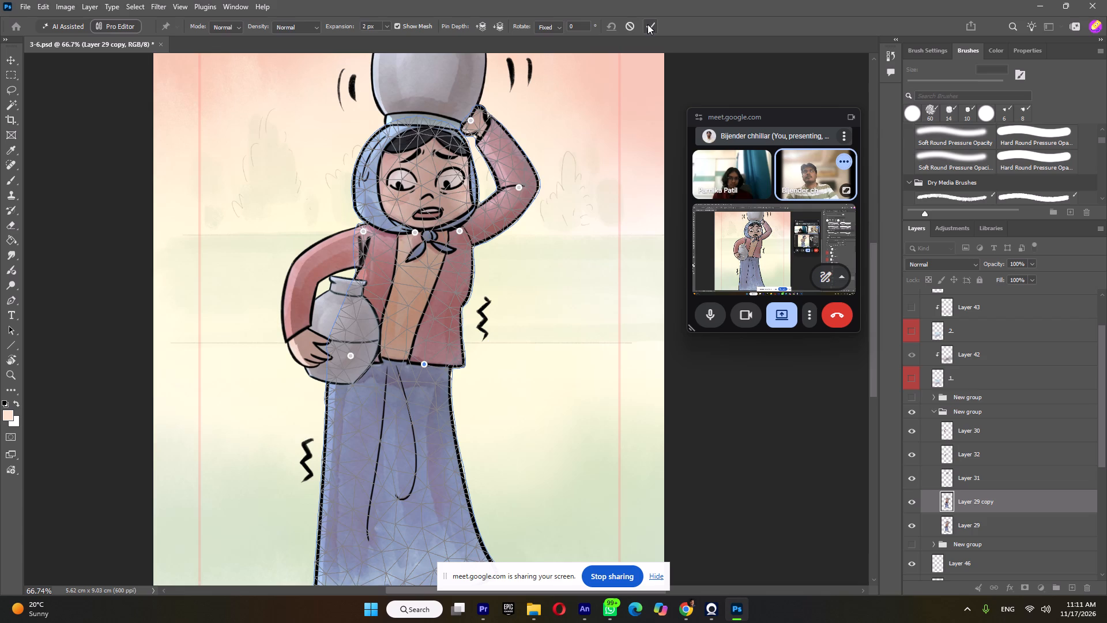
left_click(647, 24)
Toggle Layer 29 copy on and off repeatedly to compare the warped pose with the original, and leave it hidden.
left_click(912, 503)
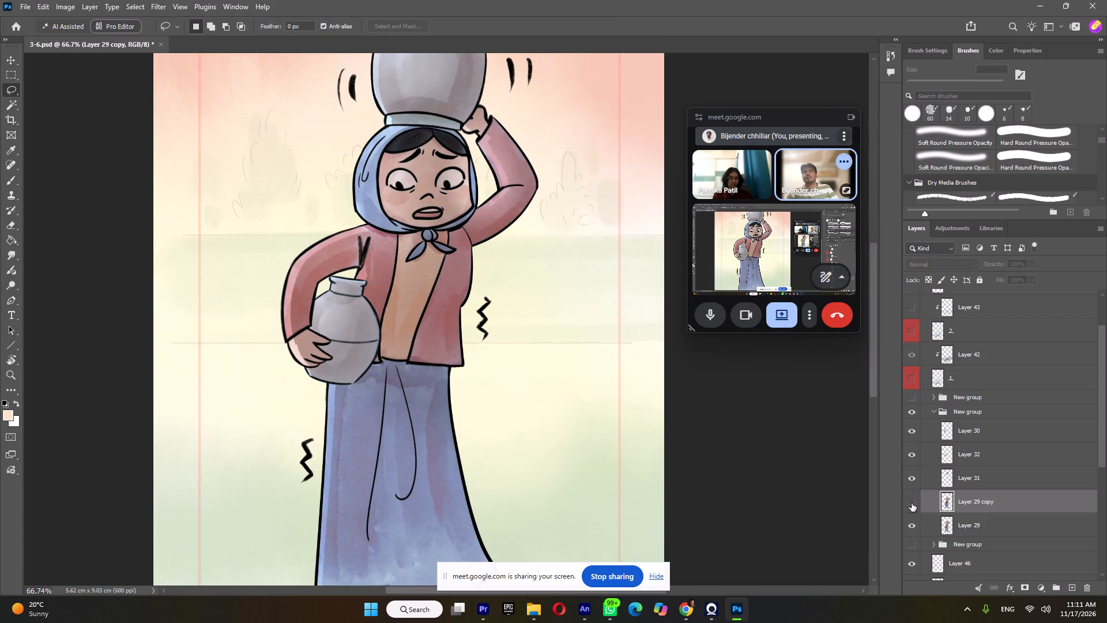
left_click(912, 503)
left_click(912, 503)
left_click(912, 503)
left_click(912, 503)
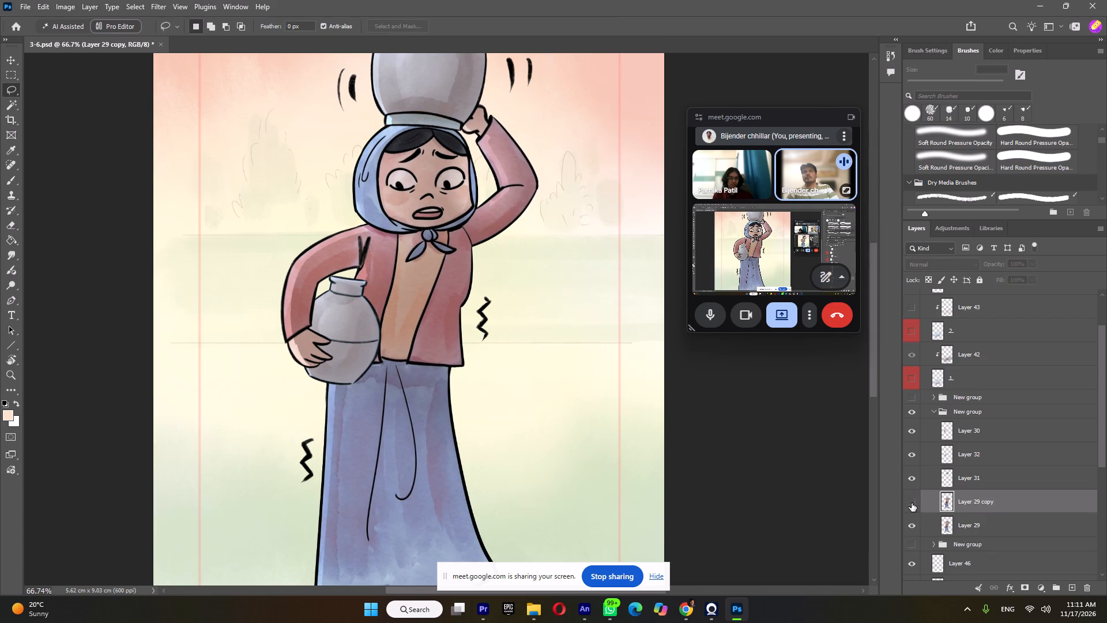
left_click(912, 503)
left_click(912, 503)
left_click(912, 503)
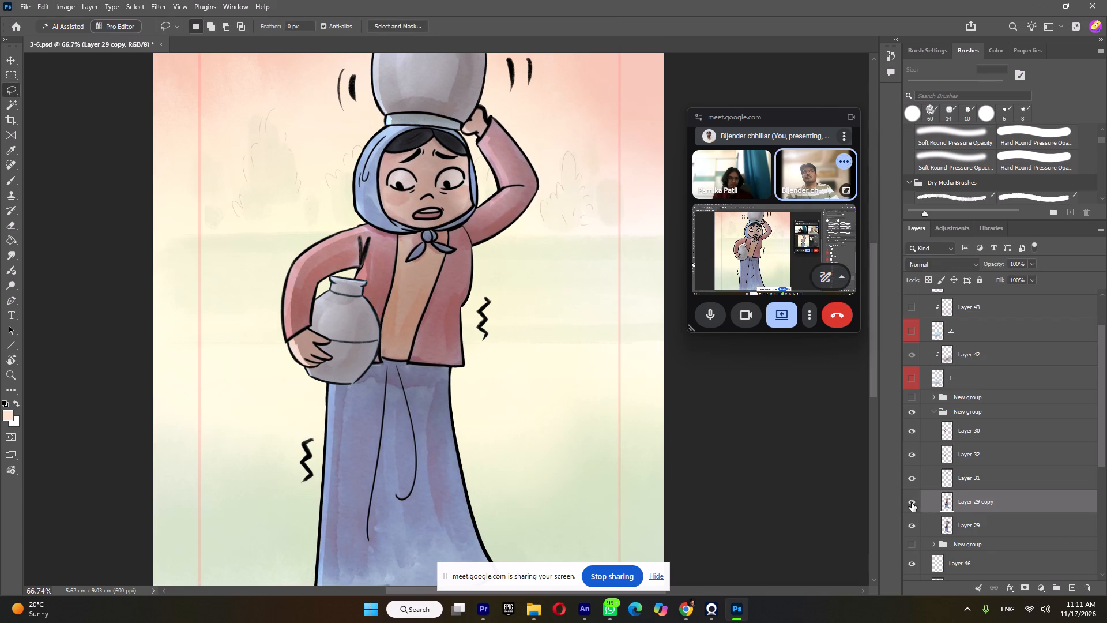
left_click(912, 503)
left_click(912, 503)
left_click(912, 503)
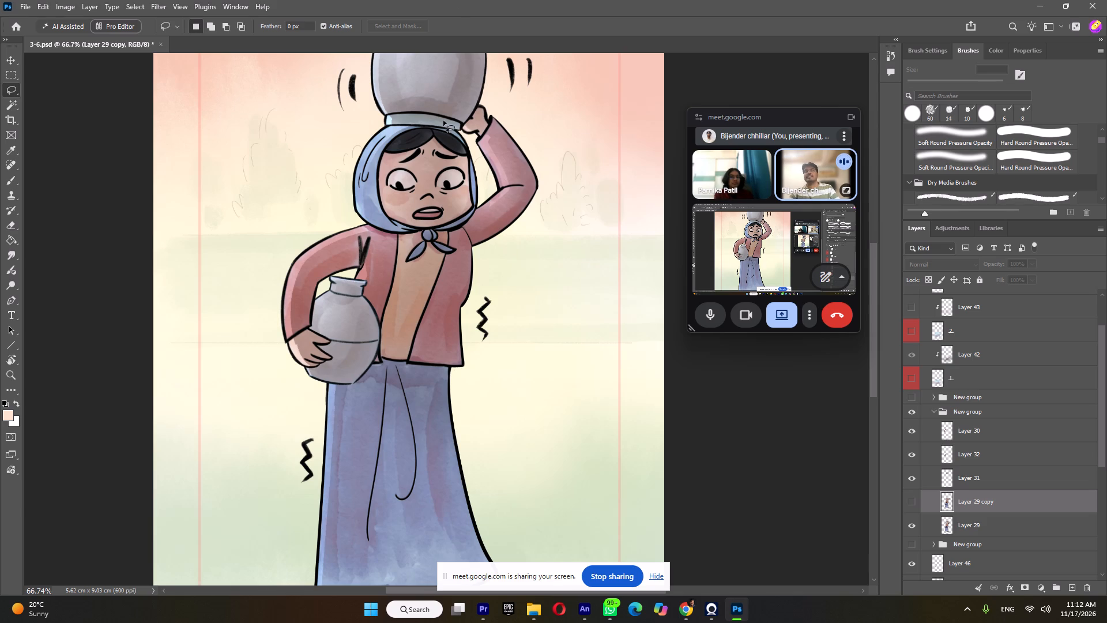
Collapse and hide the woman's group and show the running girl's group.
scroll(988, 476, "up", 4)
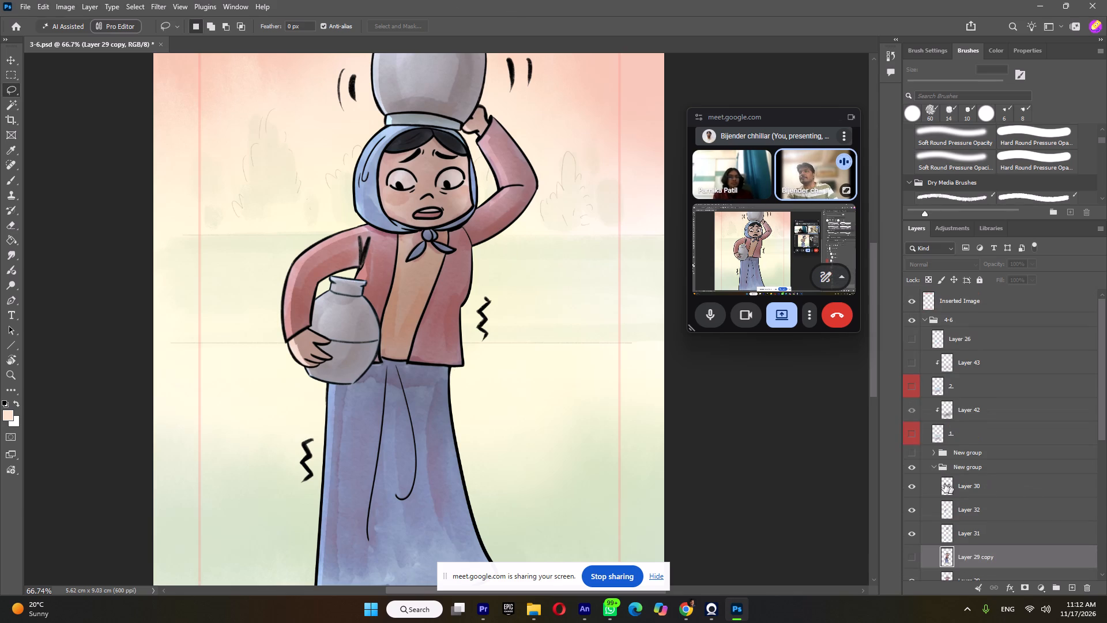
left_click(934, 468)
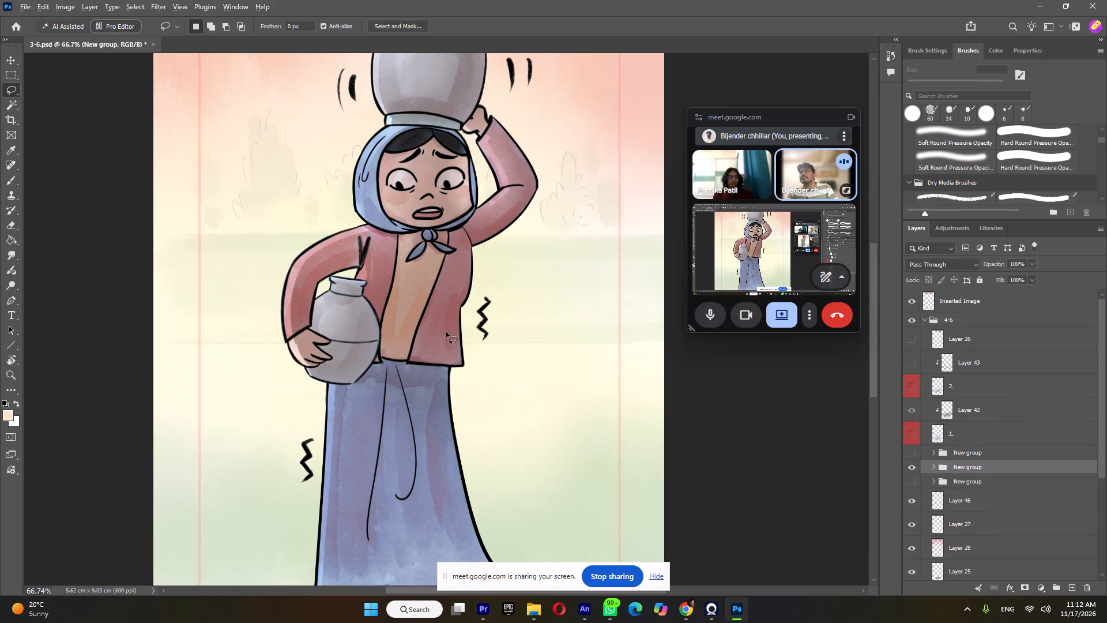
scroll(413, 351, "down", 12, "alt")
left_click(914, 467)
left_click(912, 456)
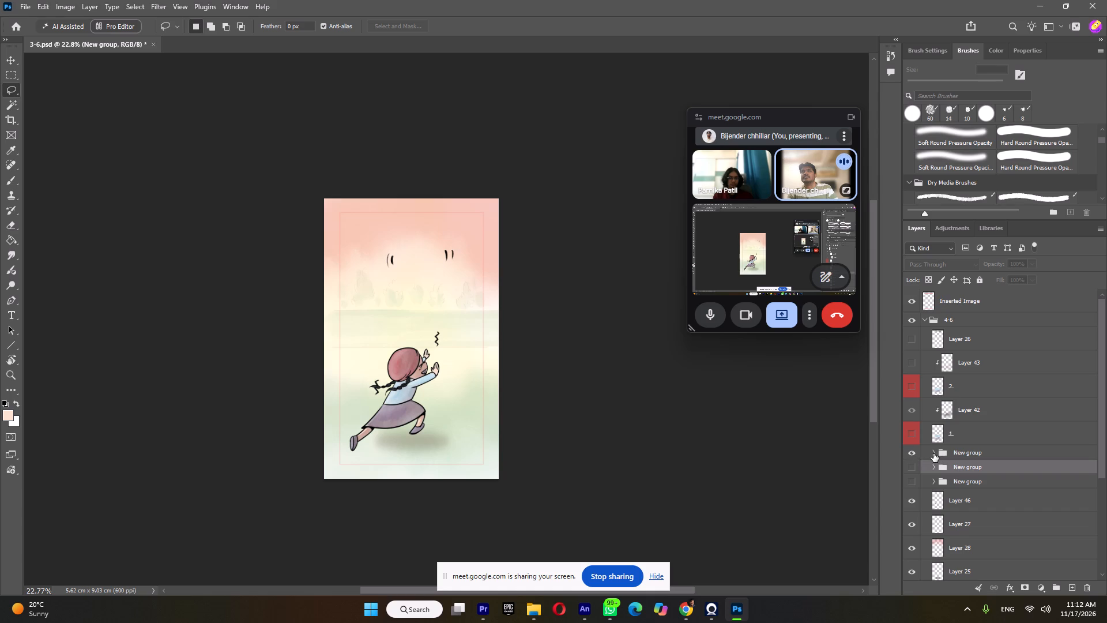
Expand the running girl's group, toggle clipped Layer 40 to check it, and merge it with its From selection base layer.
left_click(933, 453)
left_click(913, 471)
left_click(910, 471)
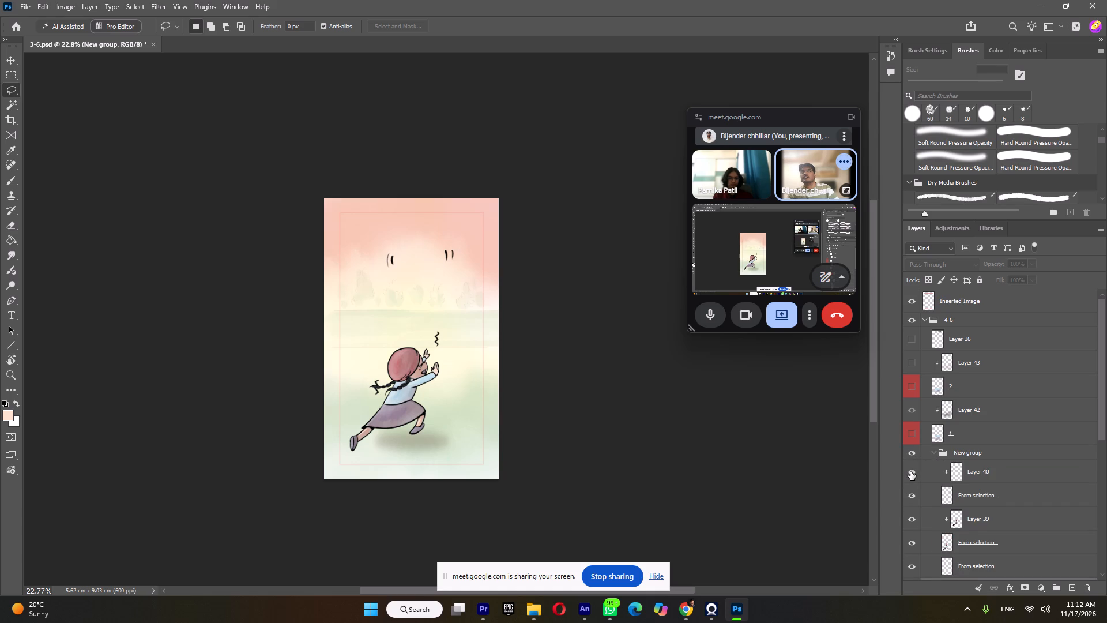
left_click(910, 471)
left_click(911, 475)
left_click(1029, 472)
left_click(980, 497, "shift")
right_click(980, 497, "shift")
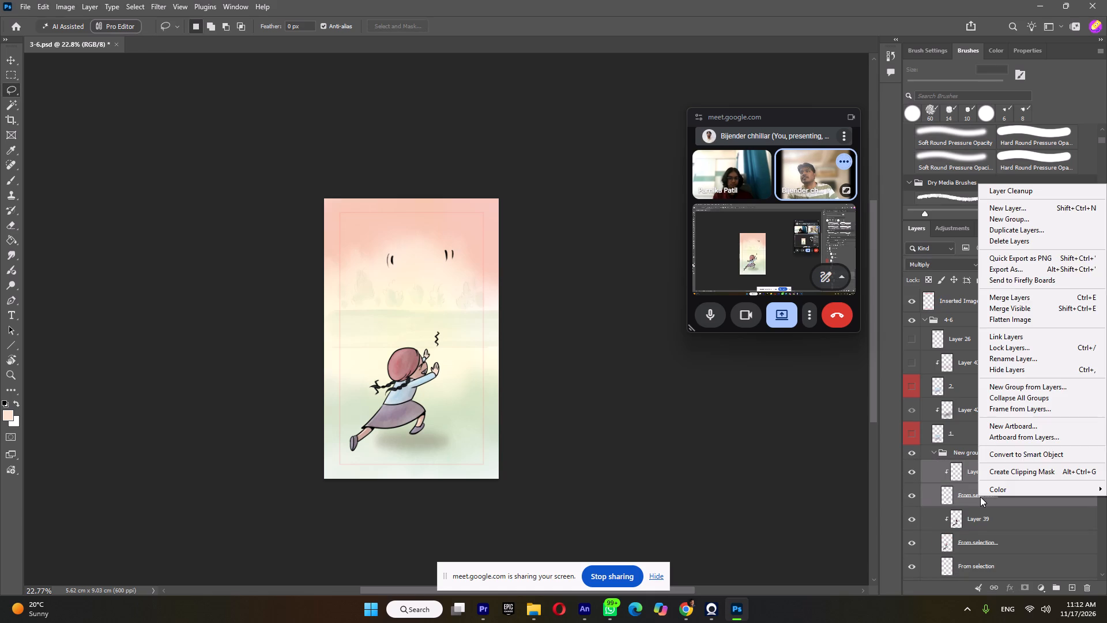
left_click(1002, 298)
Merge clipped Layer 39 with its From selection base layer in the running girl's group.
left_click(972, 493)
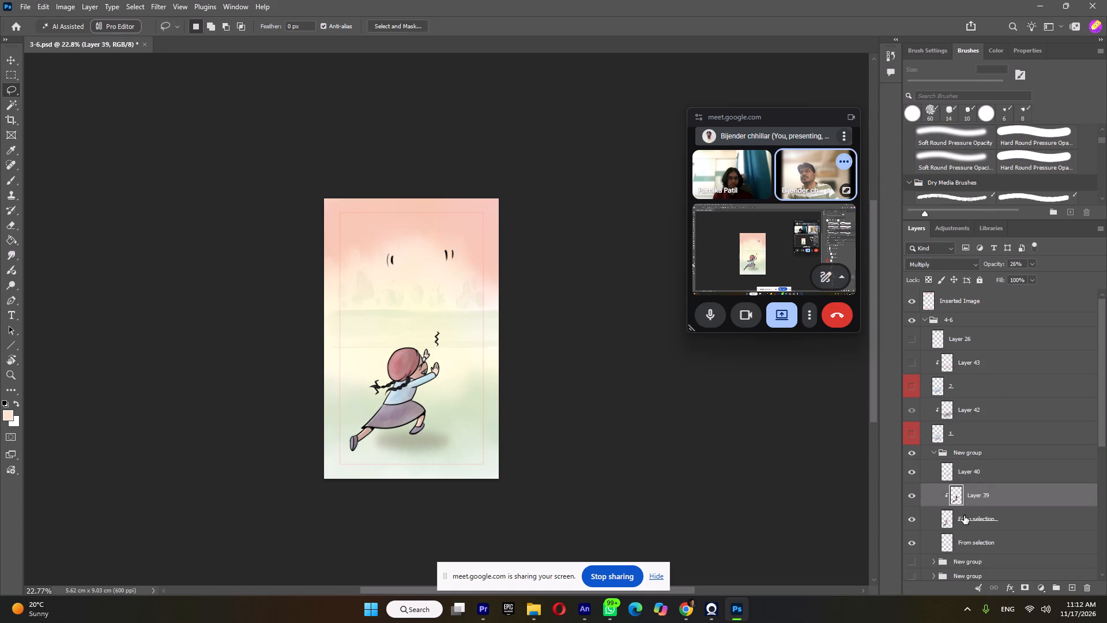
left_click(963, 517, "shift")
right_click(963, 517, "shift")
left_click(984, 320)
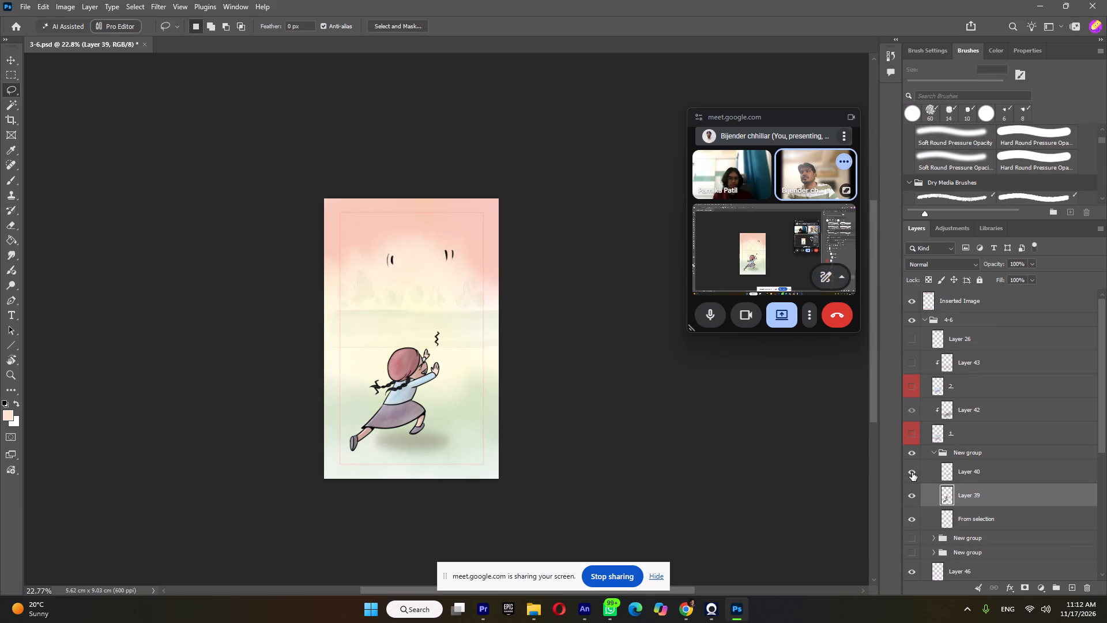
Toggle Layer 40 and Layer 39 in the running girl's group off and on to check the merged parts.
left_click(912, 472)
left_click(912, 472)
left_click(912, 489)
left_click(910, 494)
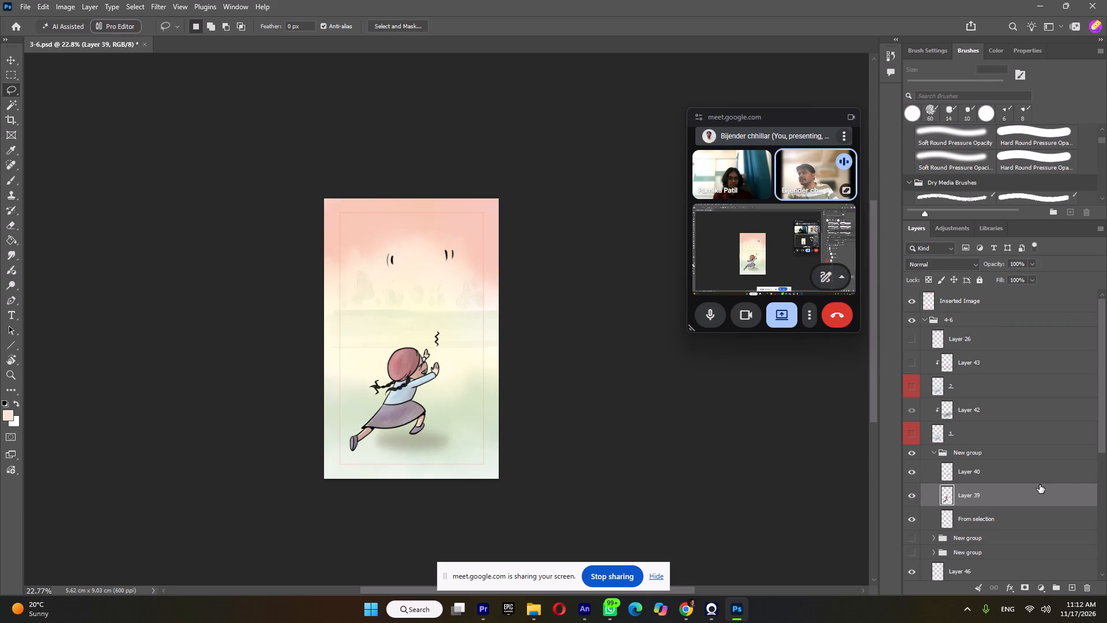
Collapse and hide the running girl's group, leaving whirl layer 1 shown without its clipped Layer 42 shading.
left_click(932, 456)
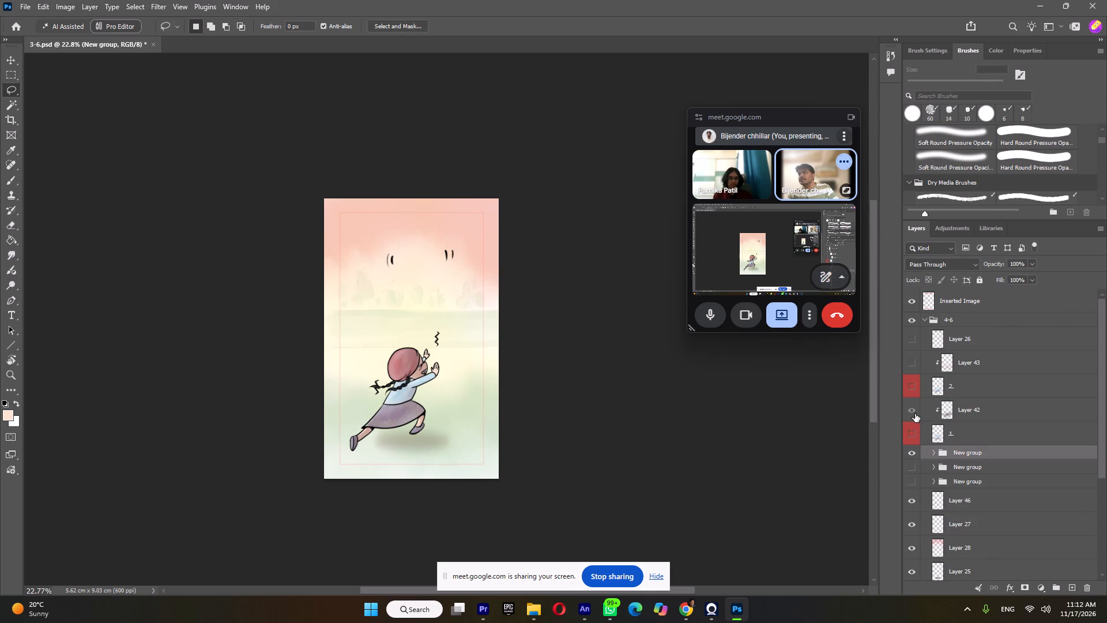
left_click(914, 414)
left_click(912, 414)
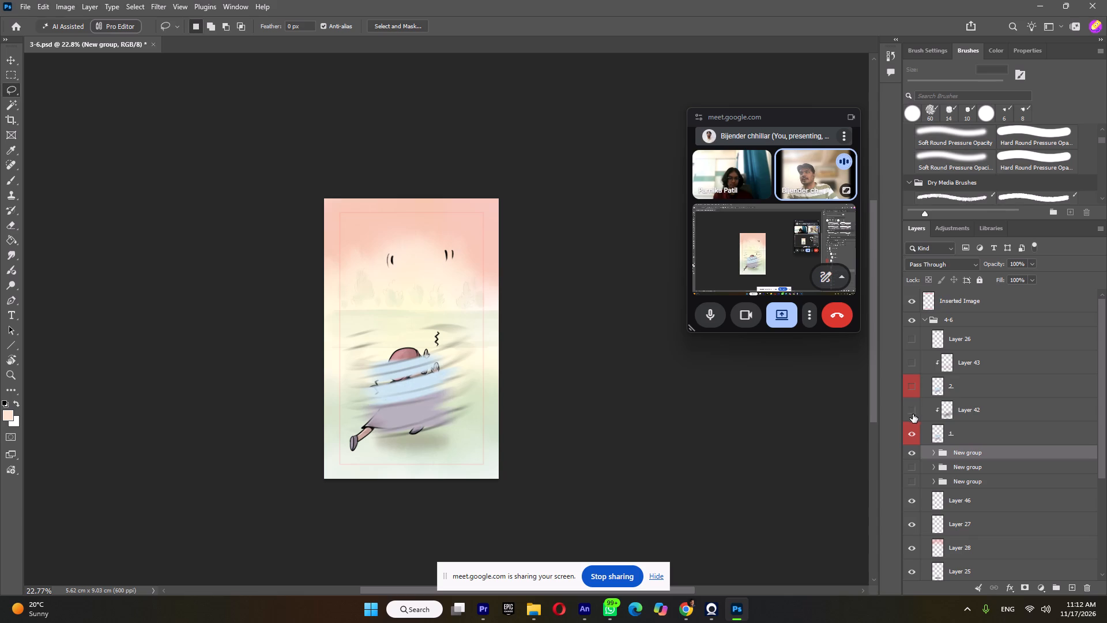
left_click(913, 455)
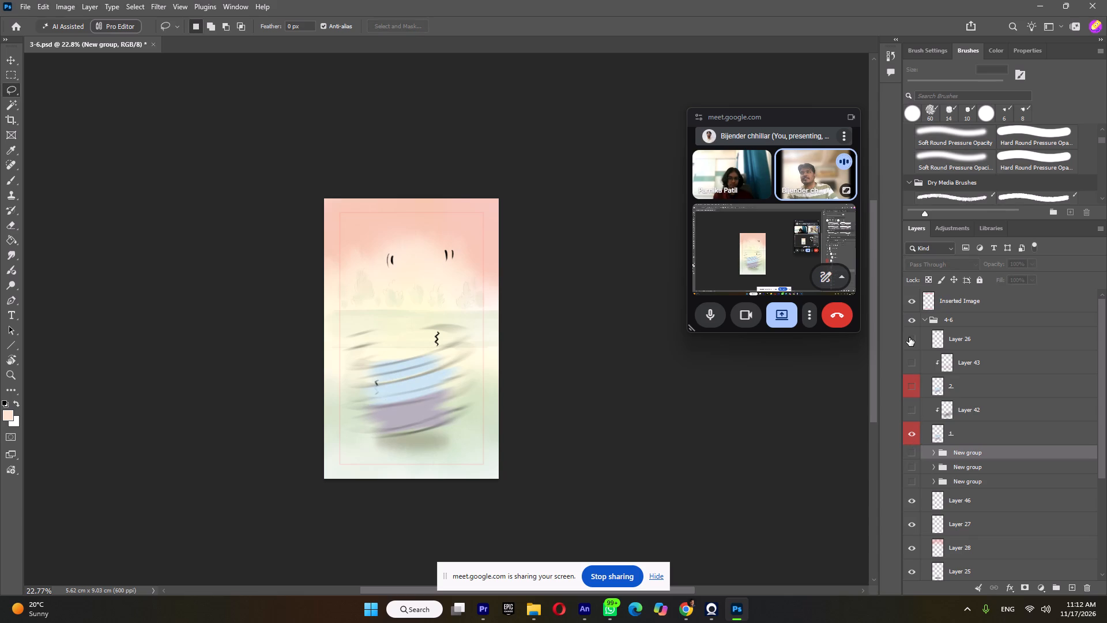
Toggle Layer 26 and whirl layer 2 to check them, and merge clipped Layer 43 with whirl layer 2.
left_click(909, 337)
left_click(913, 359)
left_click(912, 340)
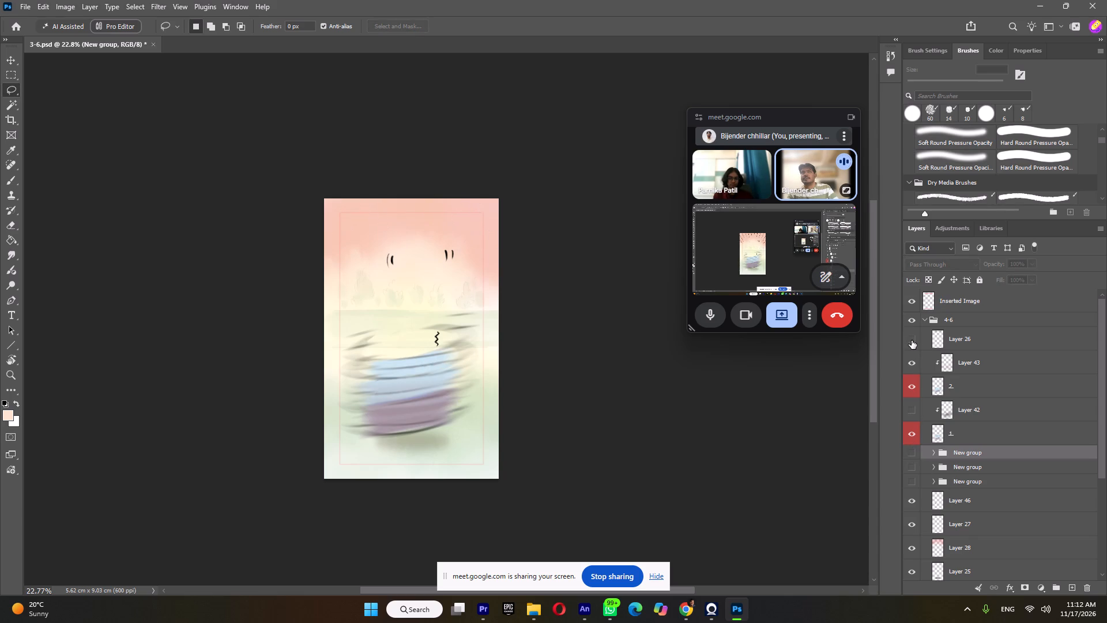
left_click(914, 388)
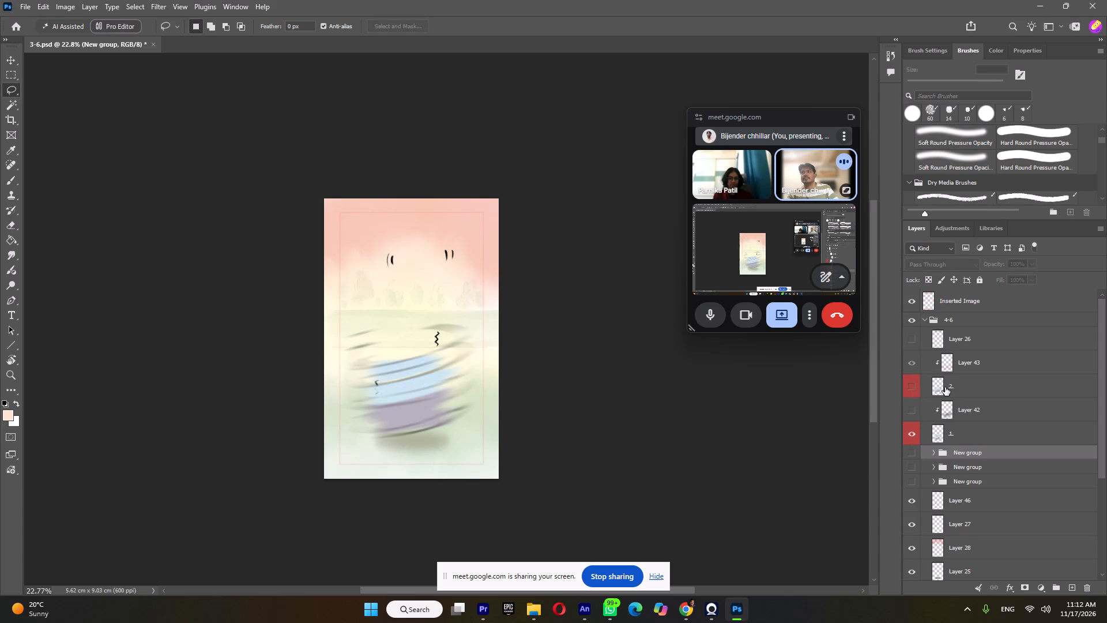
left_click(916, 386)
left_click(959, 387)
left_click(964, 361, "shift")
right_click(964, 361, "shift")
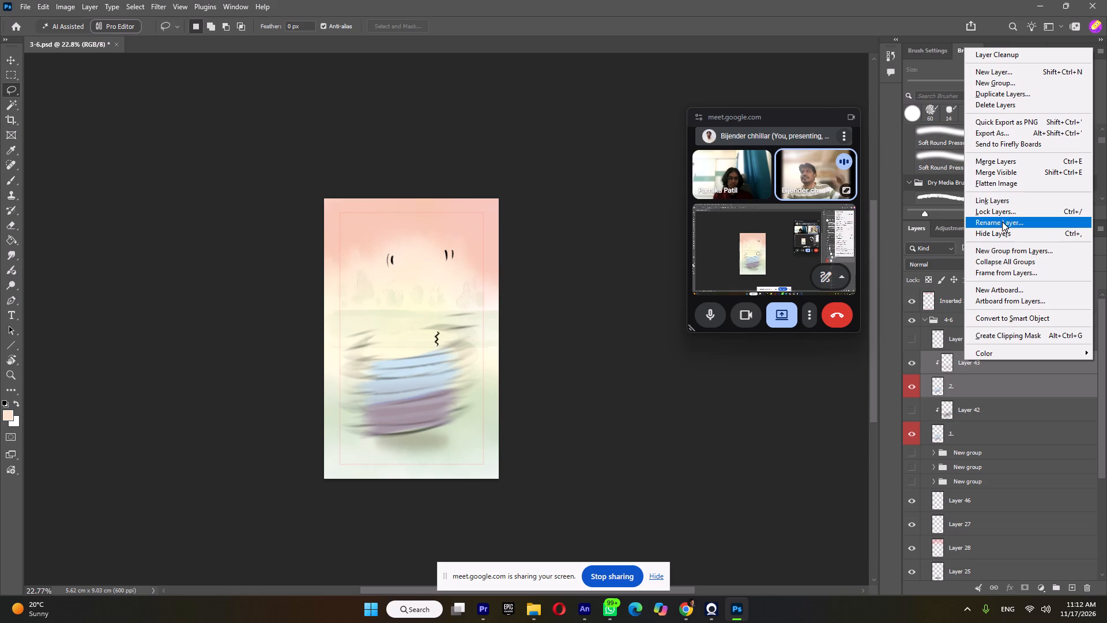
left_click(997, 158)
Show clipped Layer 42 and merge it with whirl layer 1.
left_click(969, 383)
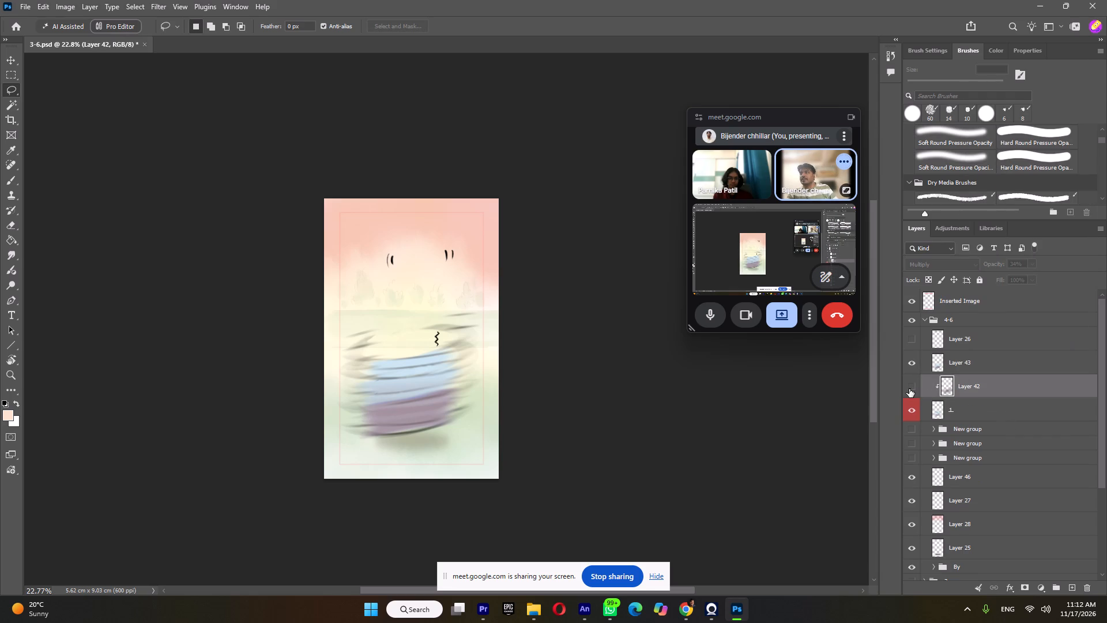
left_click(909, 389)
left_click(959, 412)
left_click(961, 392, "shift")
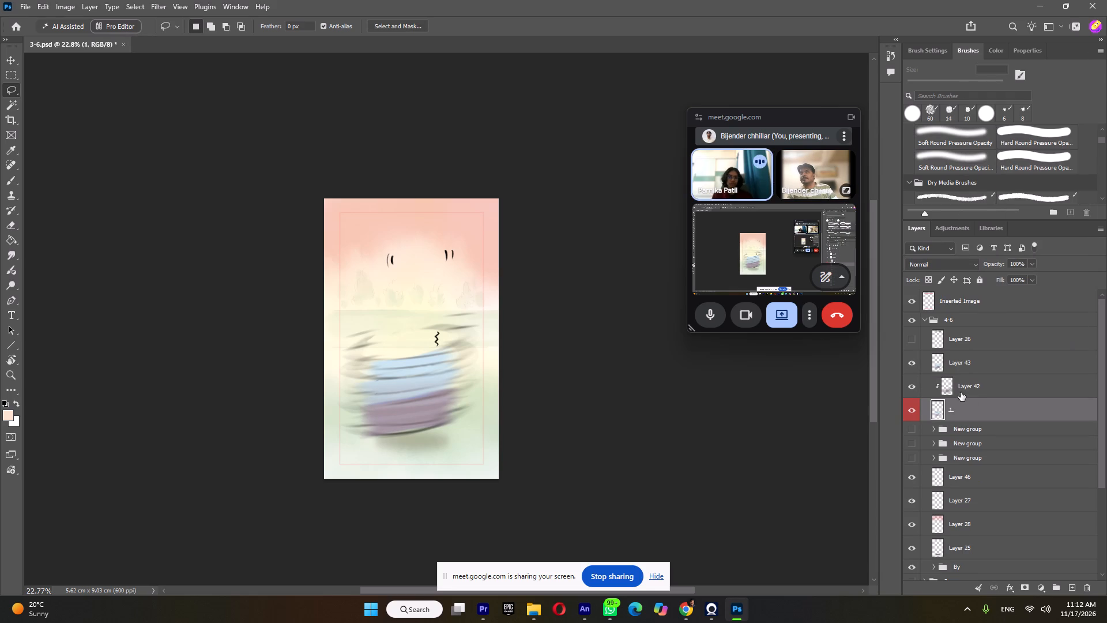
right_click(961, 392, "shift")
left_click(987, 190)
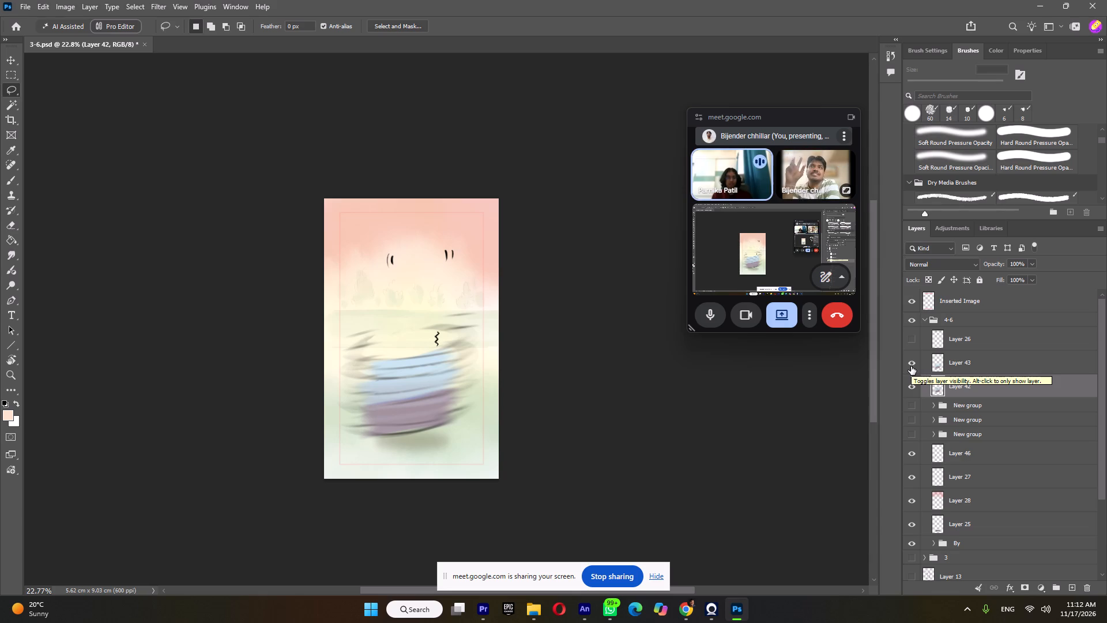
Toggle Layer 43 on and off repeatedly to compare the two whirl frames as an animation, and leave it hidden.
left_click(911, 366)
left_click(911, 366)
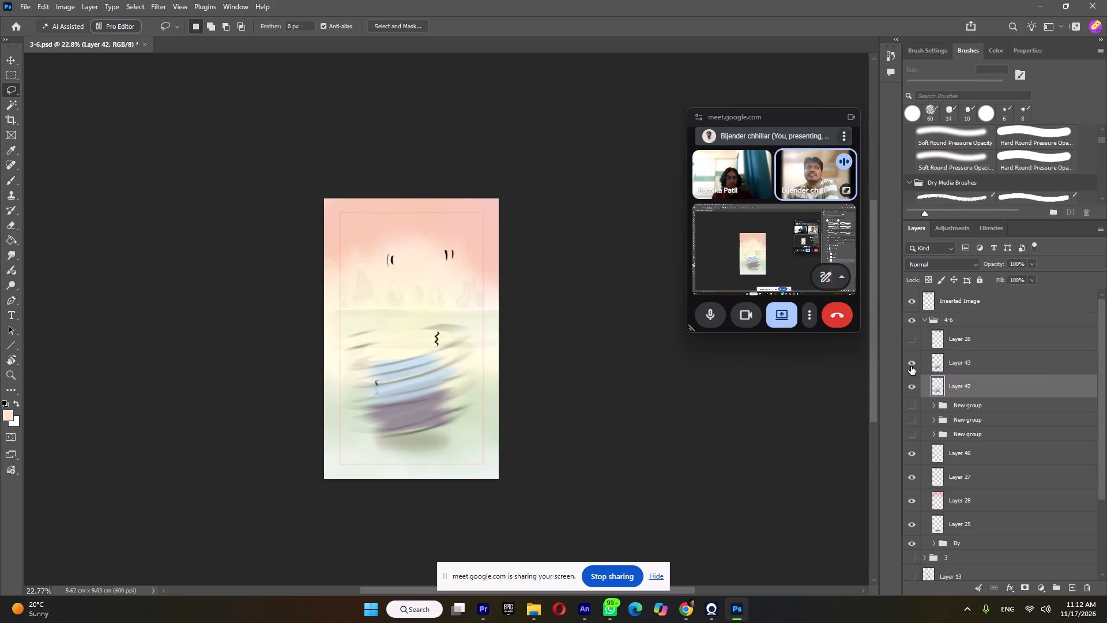
left_click(911, 366)
left_click(911, 366)
left_click(911, 366)
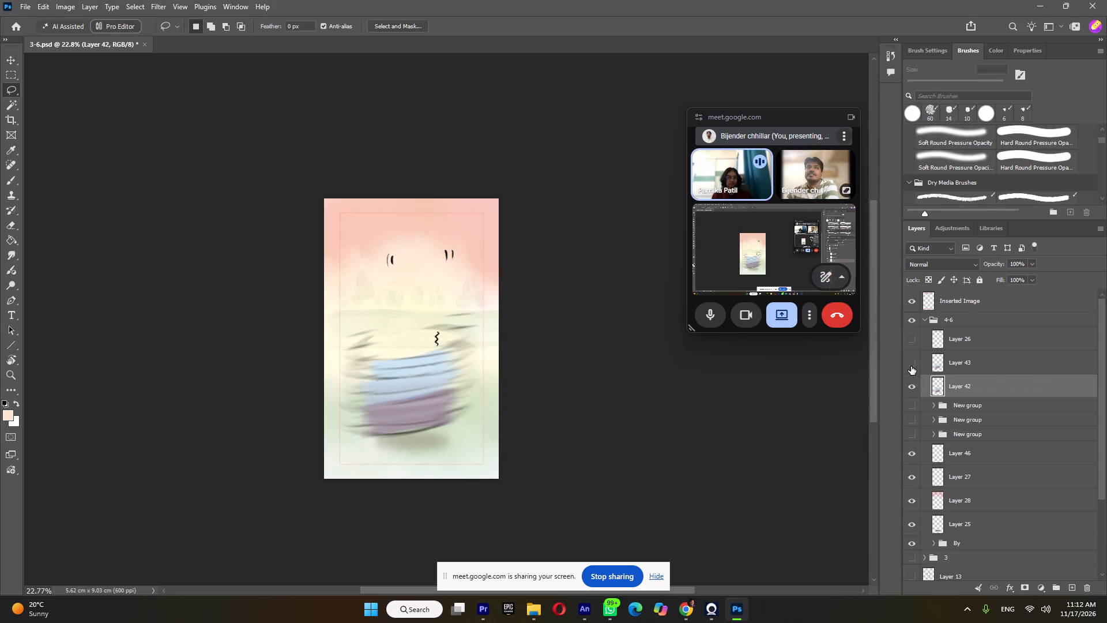
left_click(911, 366)
left_click(911, 366)
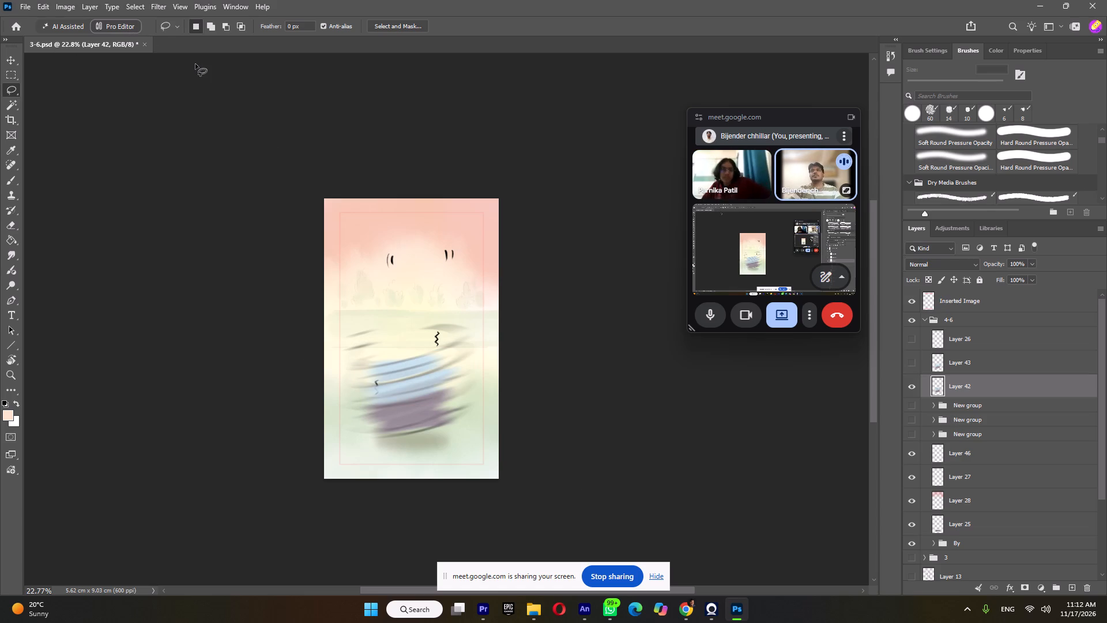
Save 3-6.psd and close Photoshop to return to the km24 files folder.
key("ctrl+s")
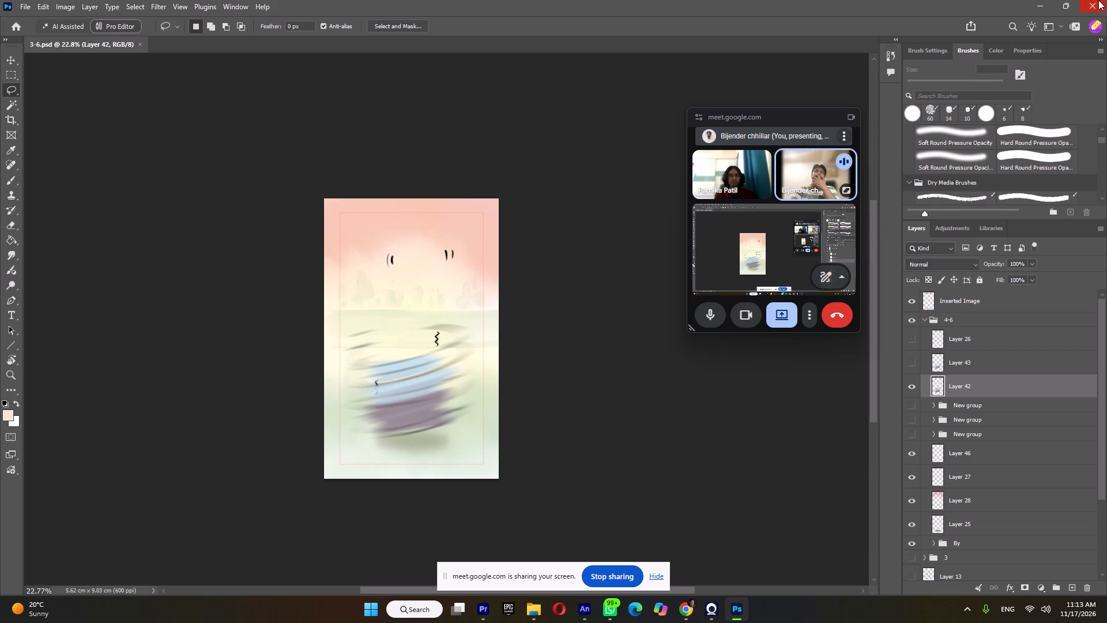
left_click(1098, 0)
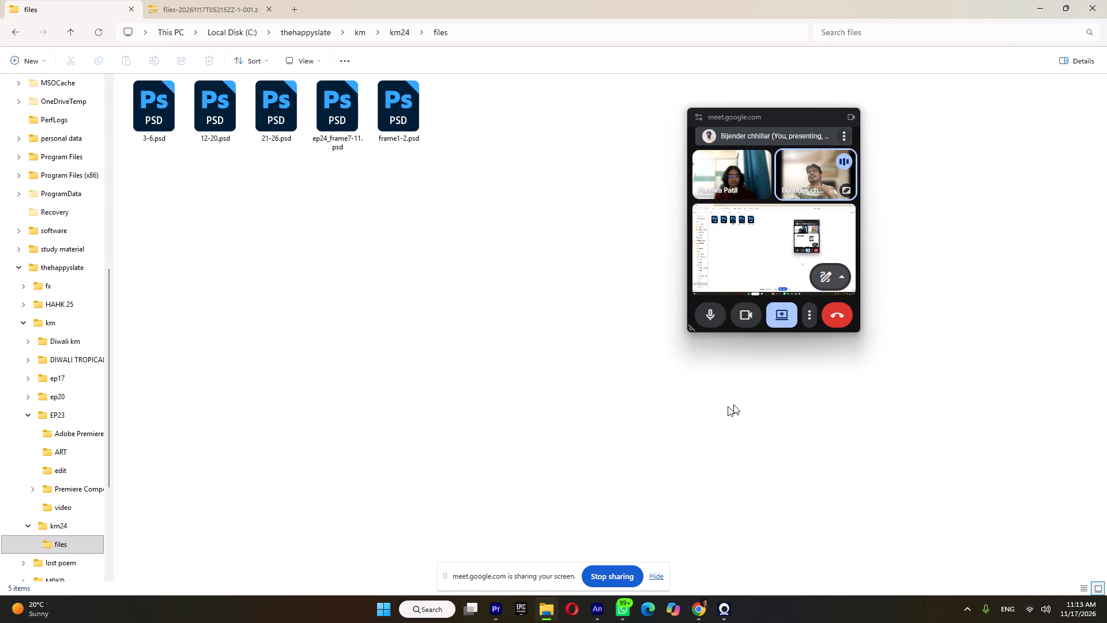